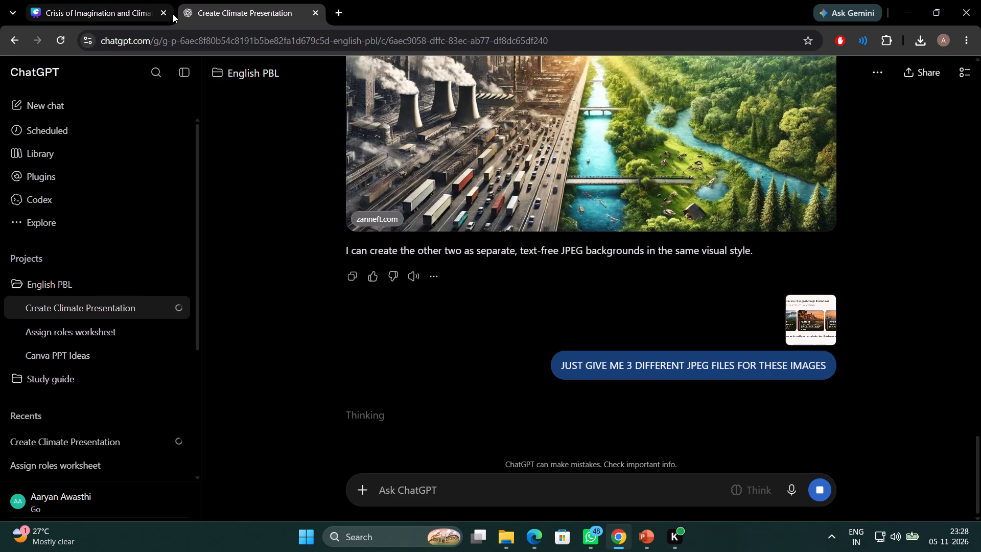
Switch to the Canva presentation and look through the pages following the core thesis slide.
{"action": "left_click", "coordinate": [126, 0]}
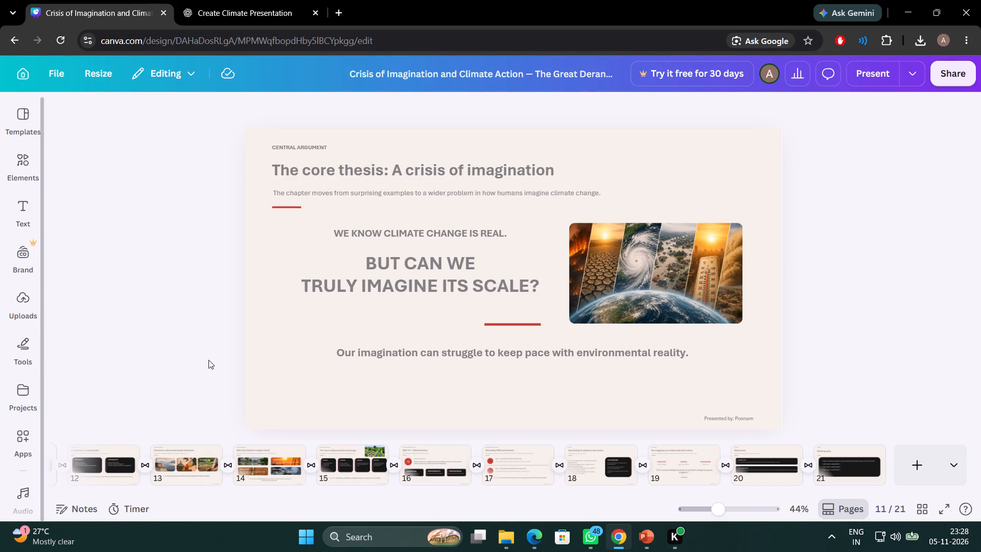
{"action": "scroll", "coordinate": [419, 449], "scroll_direction": "left", "scroll_amount": 4}
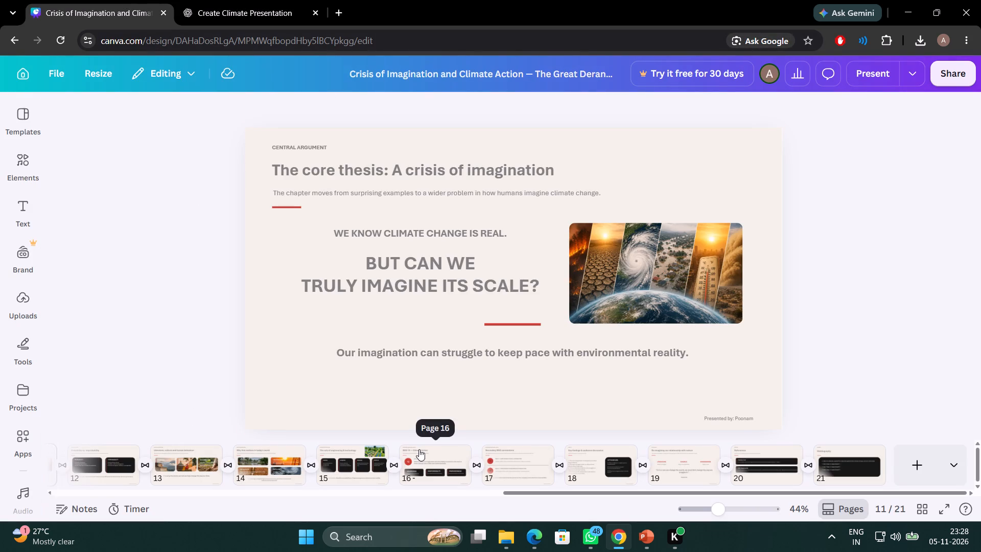
{"action": "key", "text": "Right"}
{"action": "key", "text": "Right"}
{"action": "key", "text": "Right"}
{"action": "key", "text": "Right"}
{"action": "key", "text": "Right"}
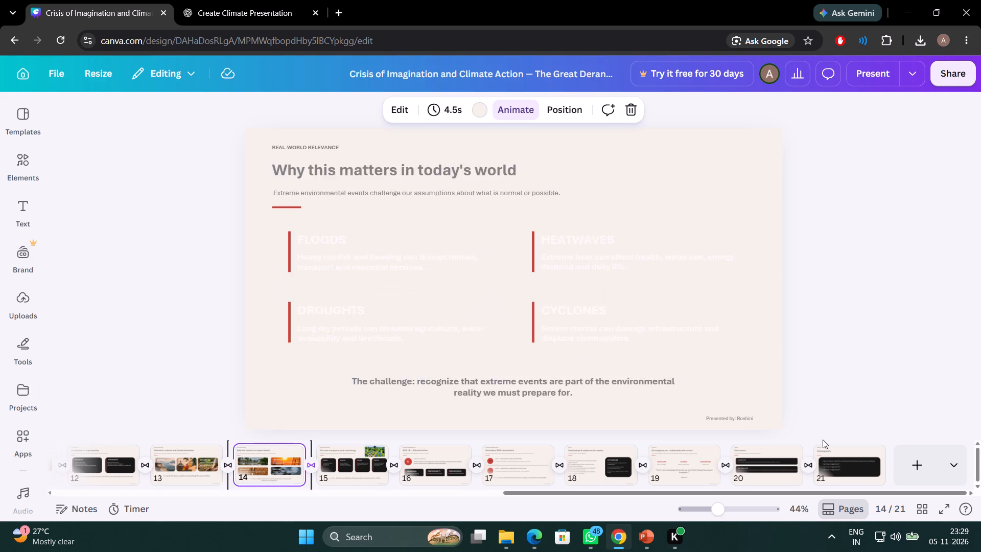
{"action": "key", "text": "Right"}
{"action": "key", "text": "Right"}
{"action": "key", "text": "Left"}
{"action": "key", "text": "Left"}
{"action": "key", "text": "Left"}
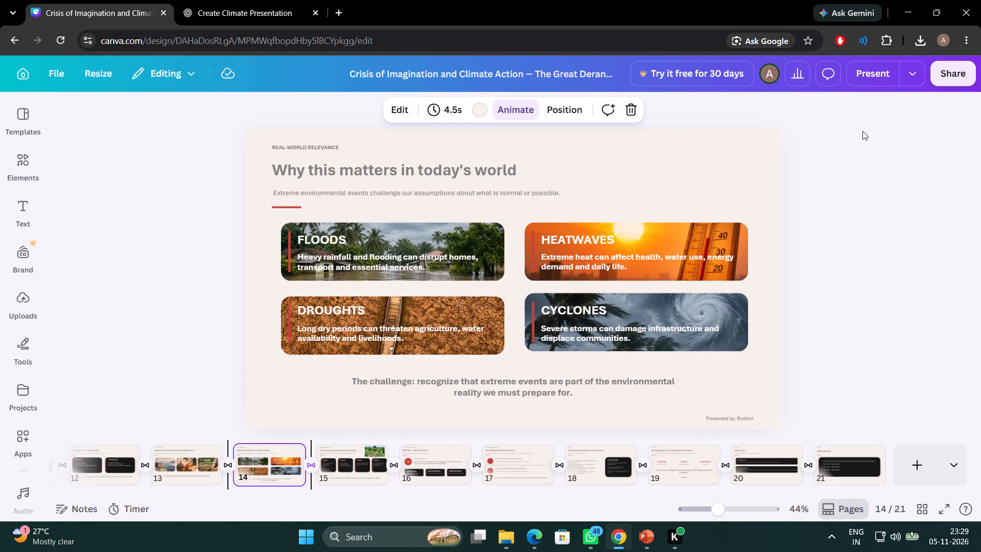
Present the deck in full screen from page 14, review pages 11 to 17, and return to the editor.
{"action": "left_click", "coordinate": [880, 71]}
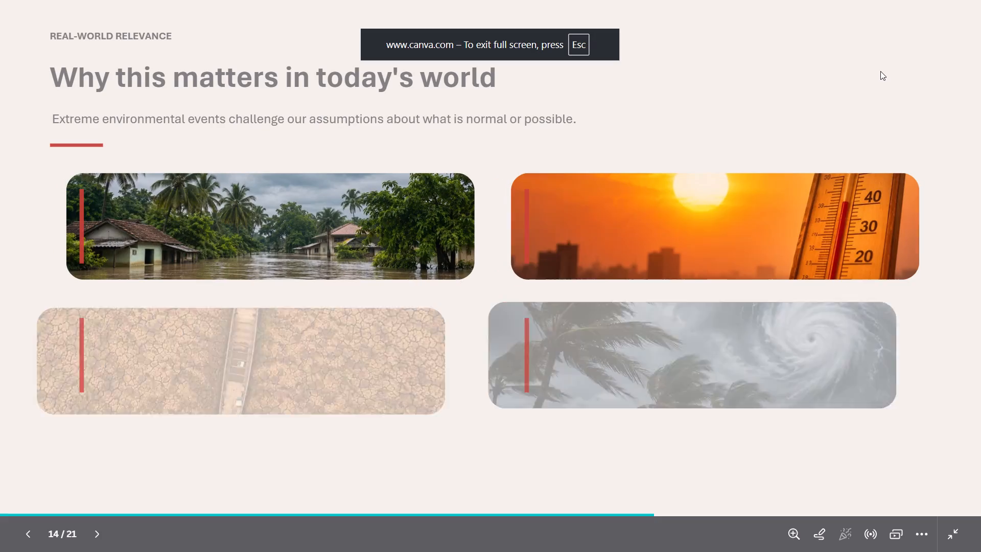
{"action": "key", "text": "Left"}
{"action": "key", "text": "Left"}
{"action": "key", "text": "Left"}
{"action": "key", "text": "Left"}
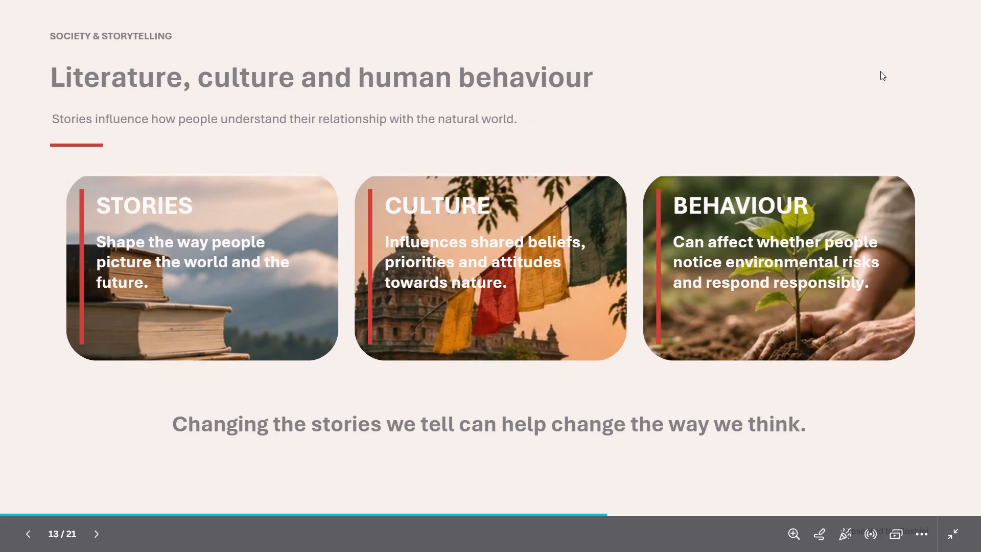
{"action": "key", "text": "Right"}
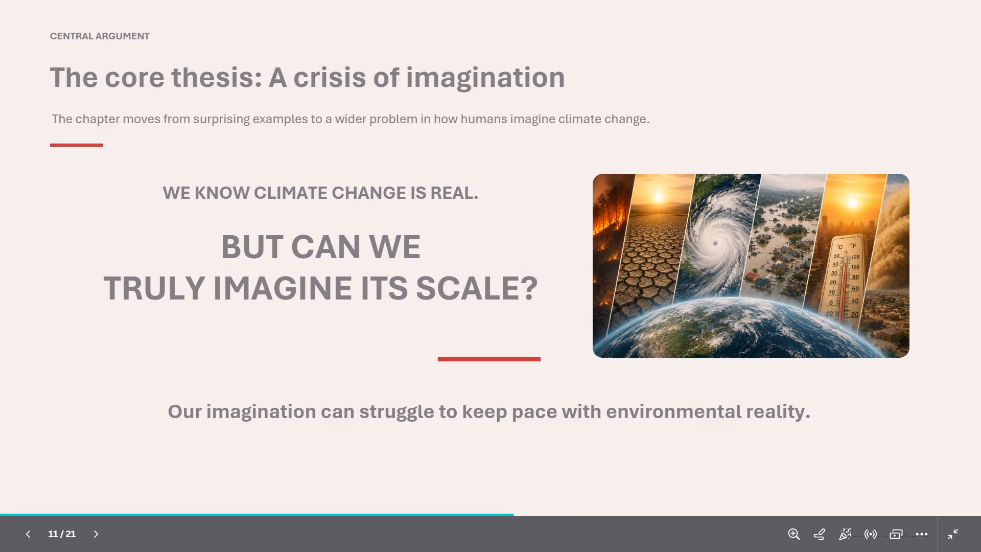
{"action": "key", "text": "Right"}
{"action": "key", "text": "Right"}
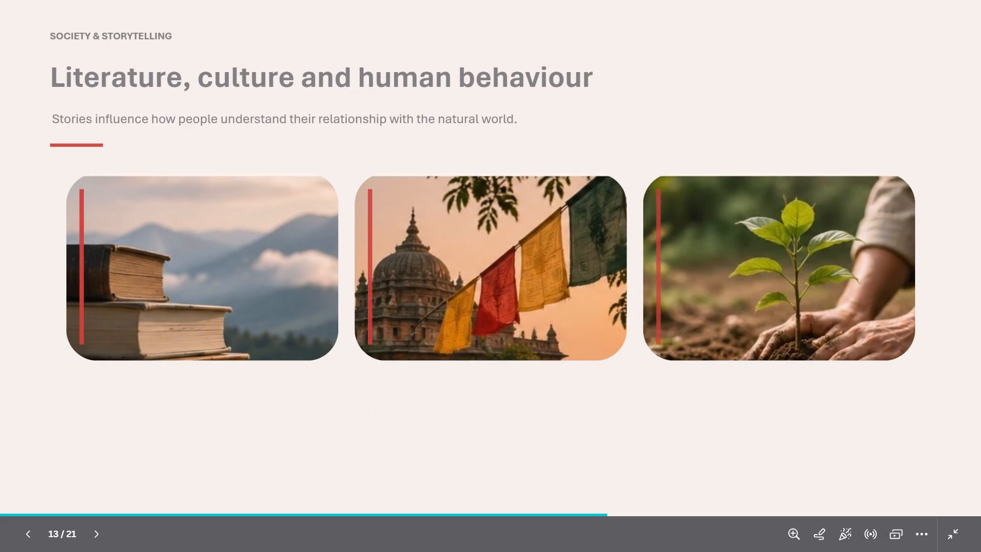
{"action": "key", "text": "Right"}
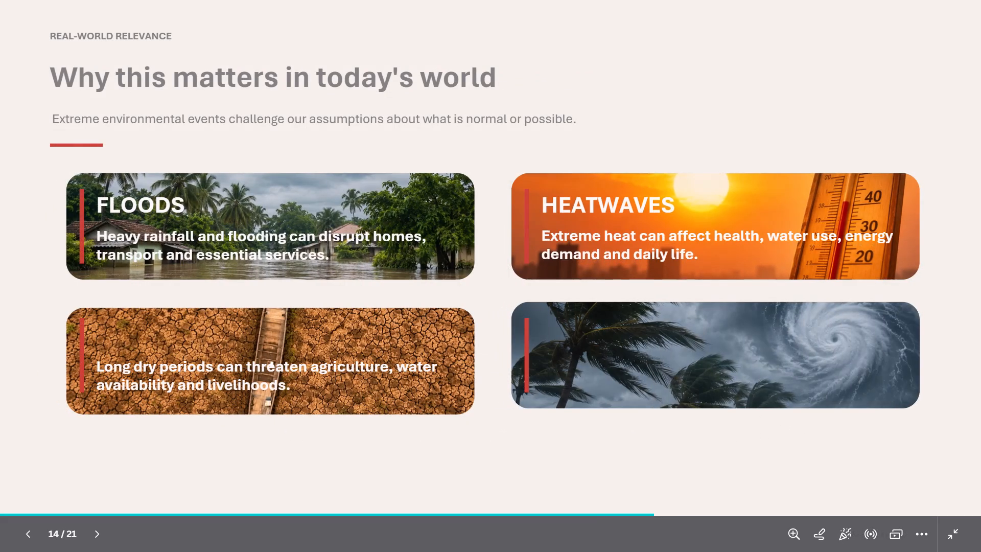
{"action": "key", "text": "Right"}
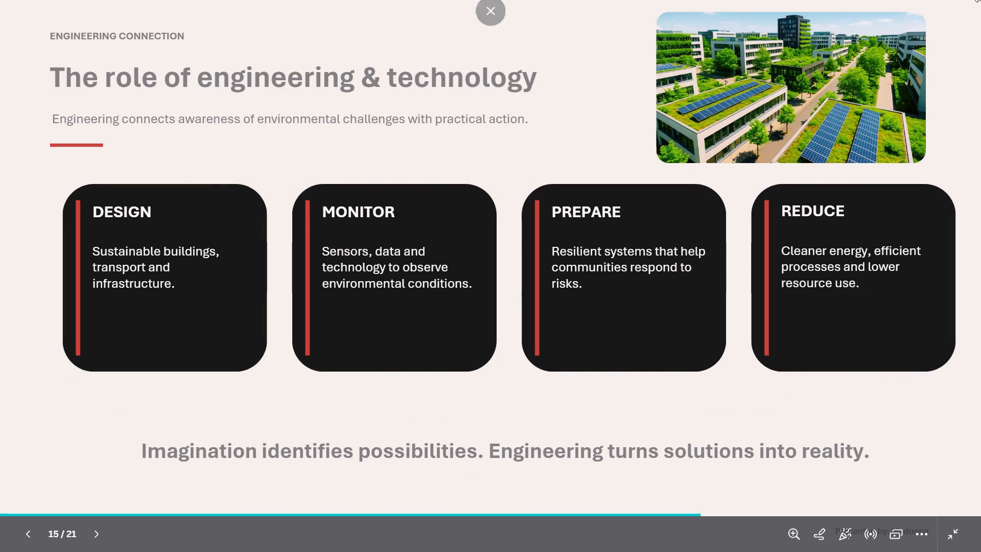
{"action": "scroll", "coordinate": [804, 66], "scroll_direction": "up", "scroll_amount": 1}
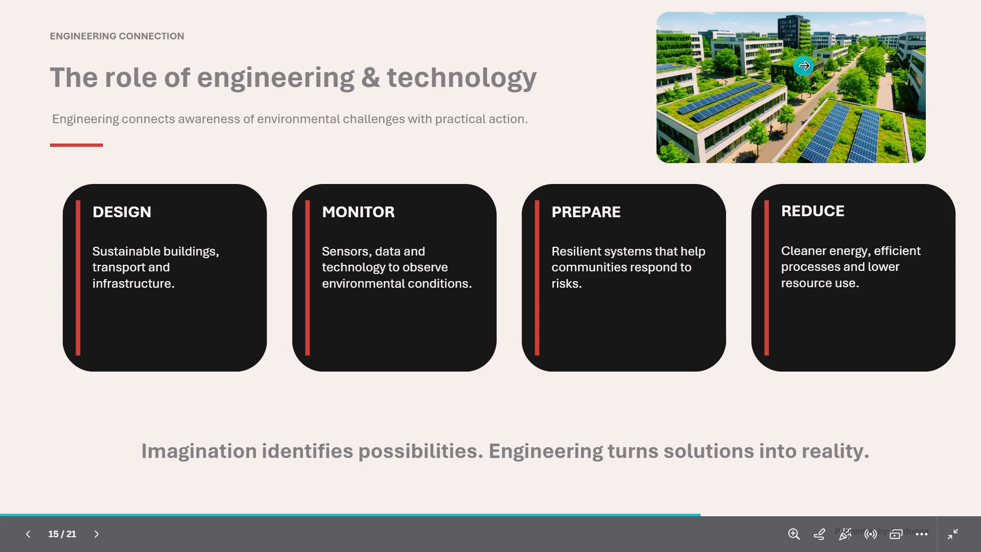
{"action": "scroll", "coordinate": [804, 66], "scroll_direction": "up", "scroll_amount": 1}
{"action": "key", "text": "Right"}
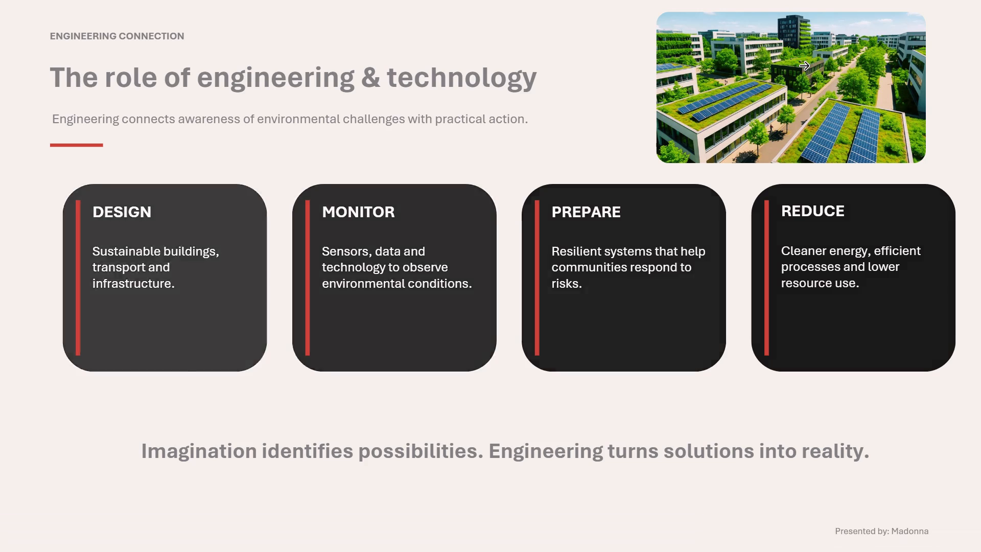
{"action": "key", "text": "Right"}
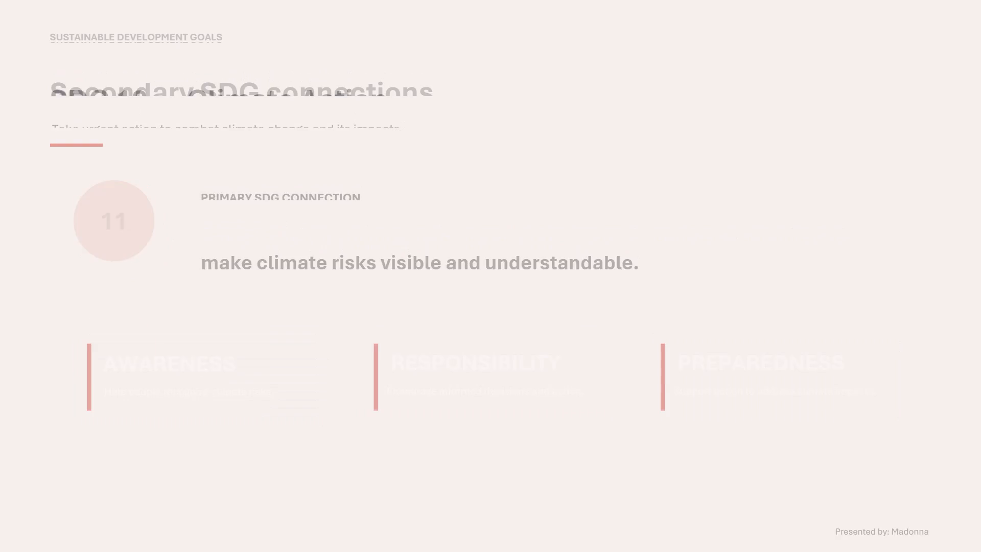
{"action": "key", "text": "Escape"}
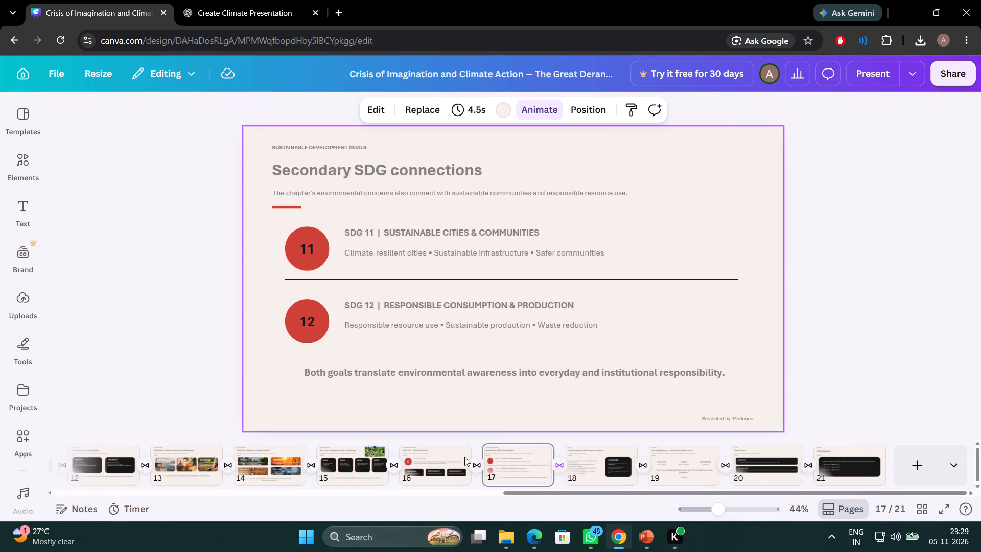
{"action": "left_click", "coordinate": [920, 289]}
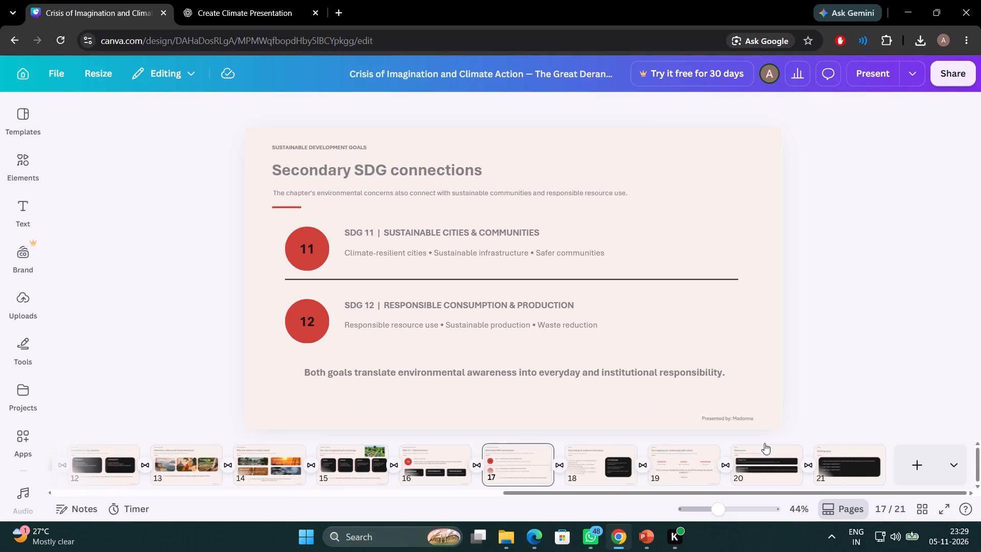
Switch to File Explorer and open the Eng PBL folder.
{"action": "left_click", "coordinate": [510, 534]}
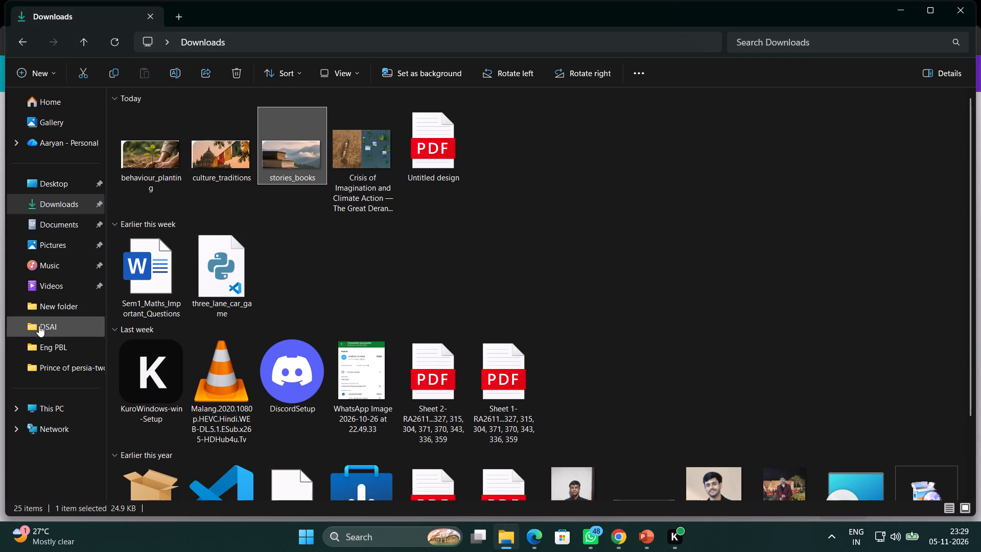
{"action": "left_click", "coordinate": [41, 341]}
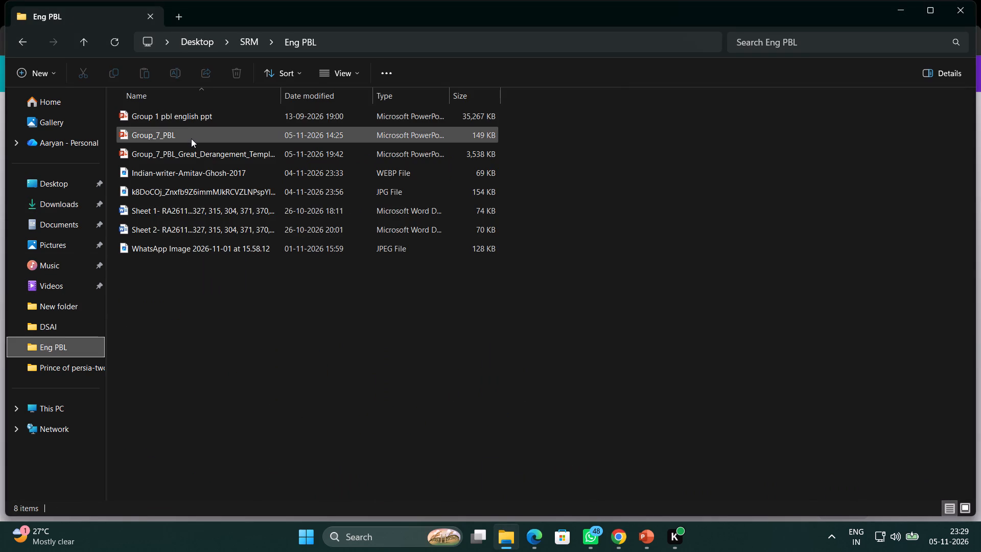
Open the Group_7_PBL presentation, look through slides 1 to 6, and close it.
{"action": "double_click", "coordinate": [193, 136]}
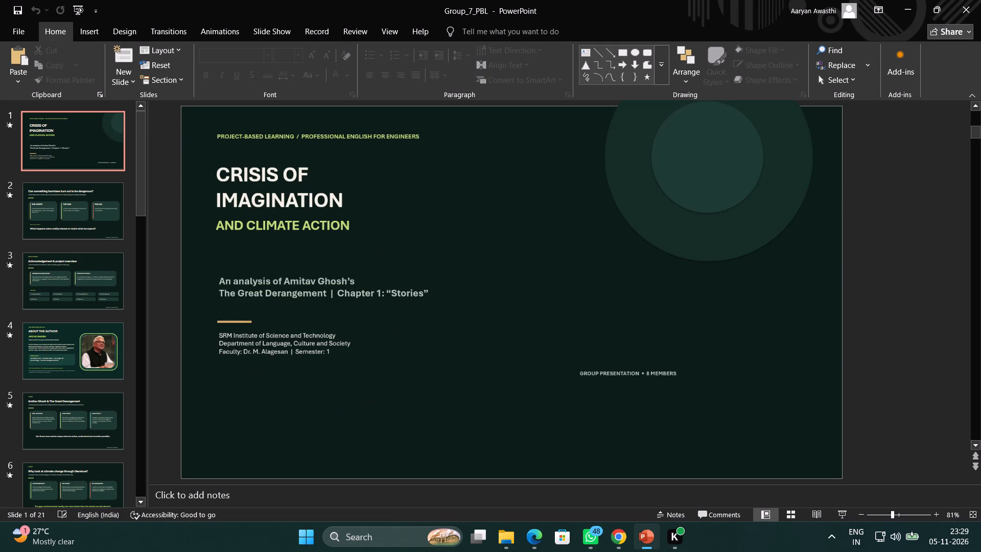
{"action": "key", "text": "Down"}
{"action": "key", "text": "Down"}
{"action": "key", "text": "Down"}
{"action": "key", "text": "Down"}
{"action": "key", "text": "Down"}
{"action": "key", "text": "Down"}
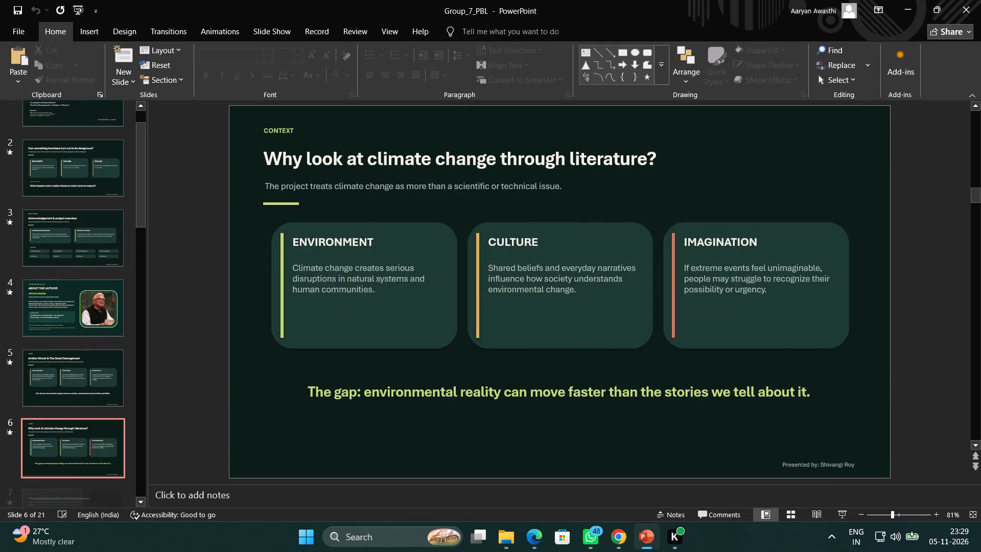
{"action": "left_click", "coordinate": [980, 0]}
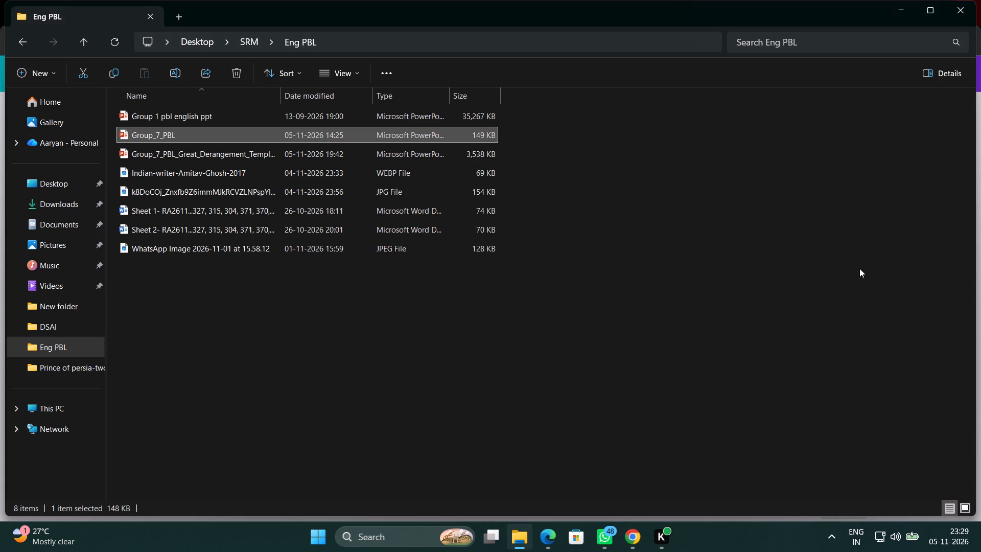
{"action": "left_click", "coordinate": [788, 252]}
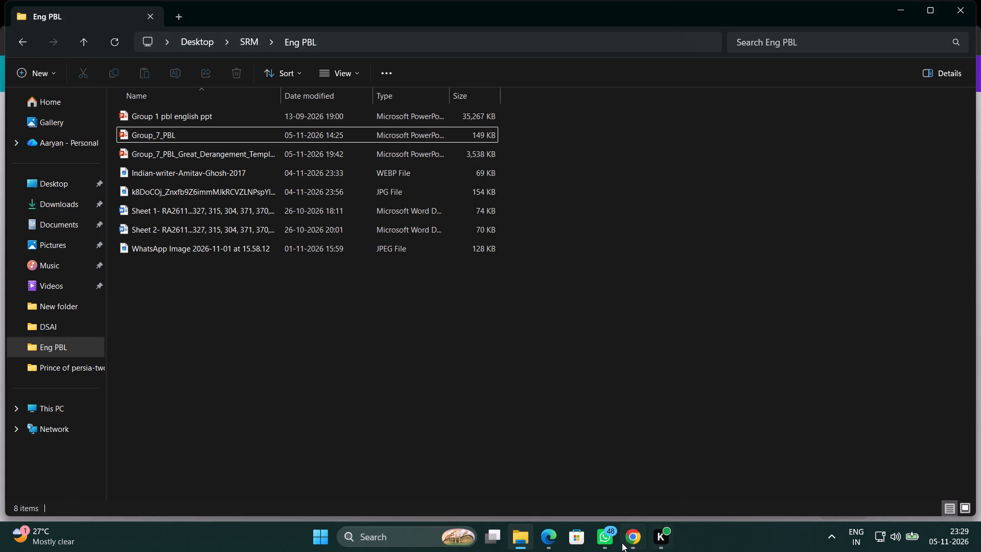
Switch back to the Canva presentation in Chrome and continue looking through the pages from page 17.
{"action": "left_click", "coordinate": [629, 541]}
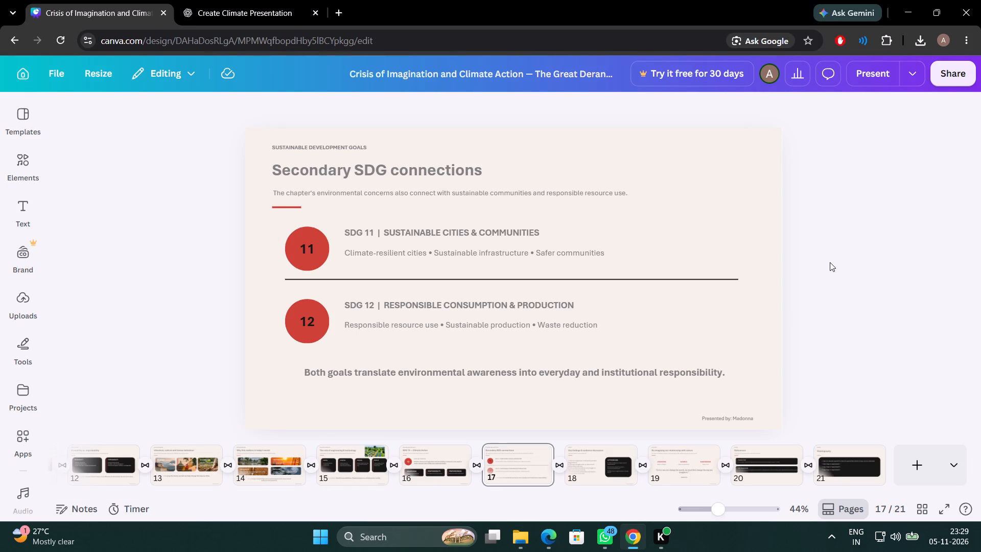
{"action": "key", "text": "Down"}
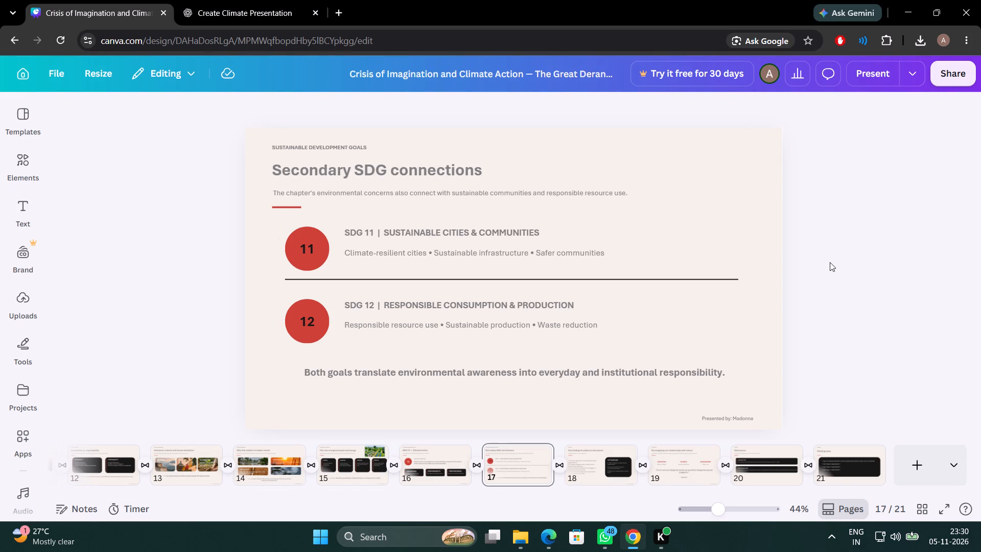
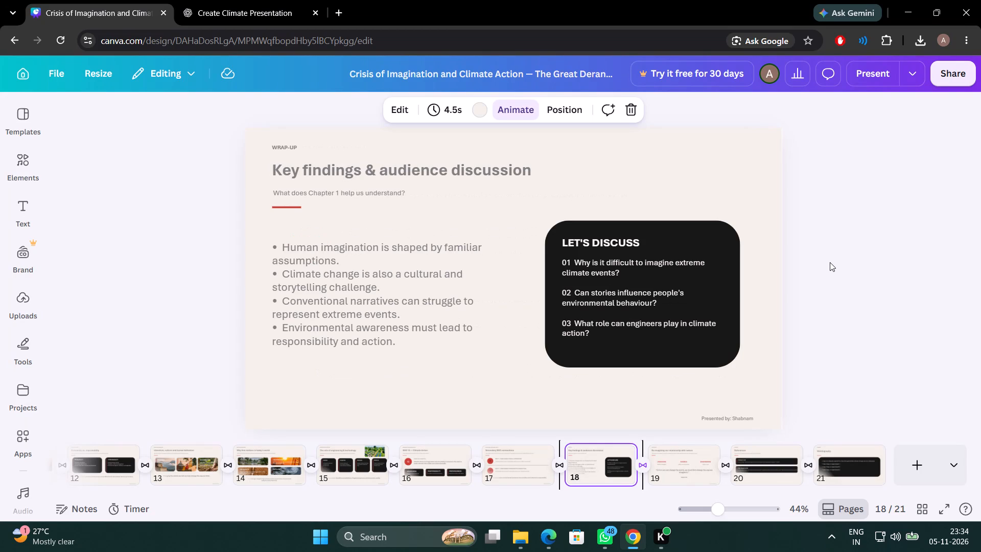
Review the closing pages 18 to 21 of the presentation, including the References and Webliography slides, and return to page 18.
{"action": "key", "text": "Right"}
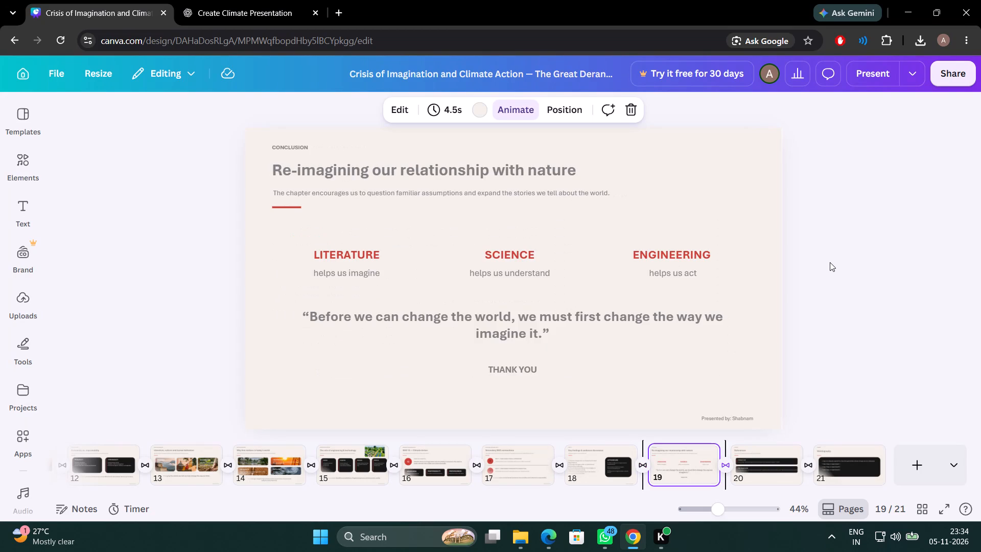
{"action": "key", "text": "Right"}
{"action": "key", "text": "Right"}
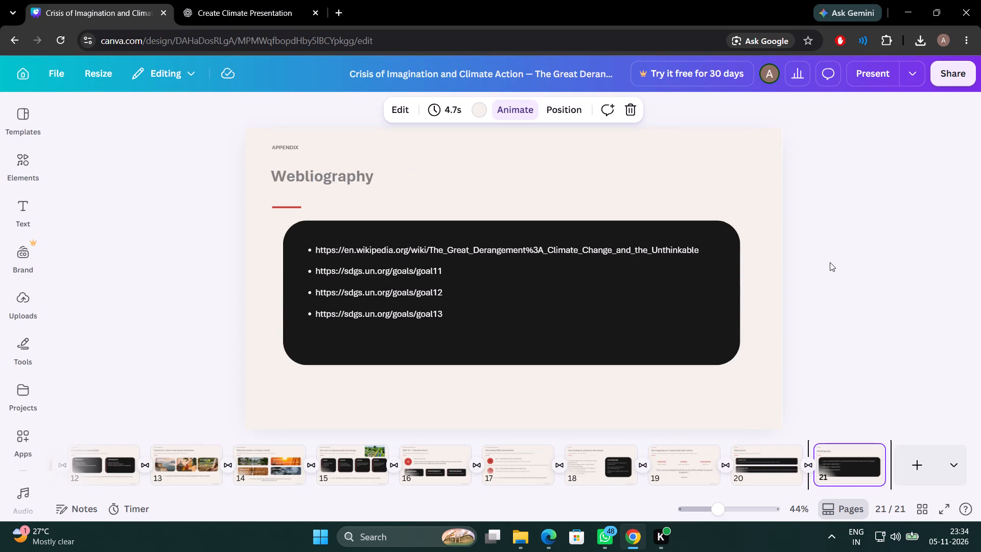
{"action": "key", "text": "Left"}
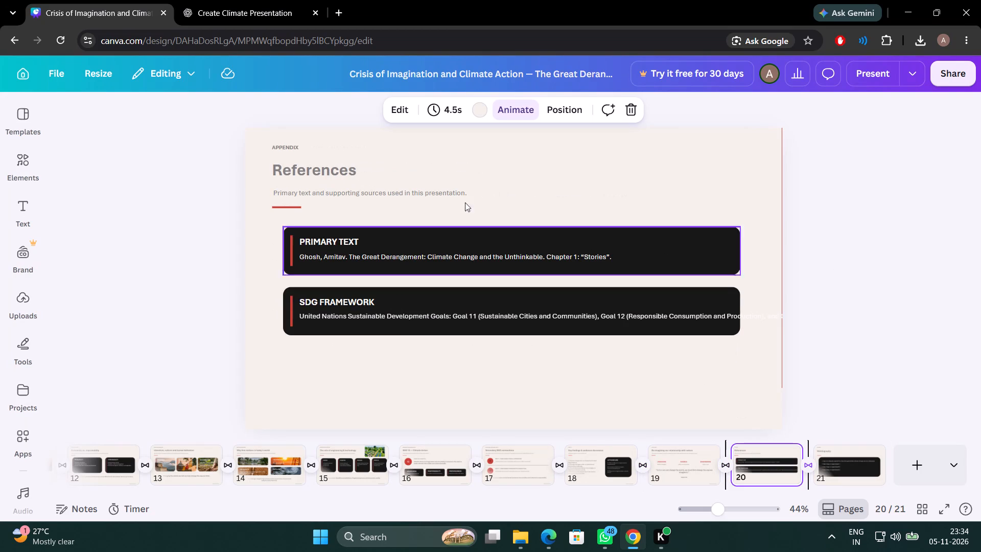
{"action": "left_click", "coordinate": [314, 239]}
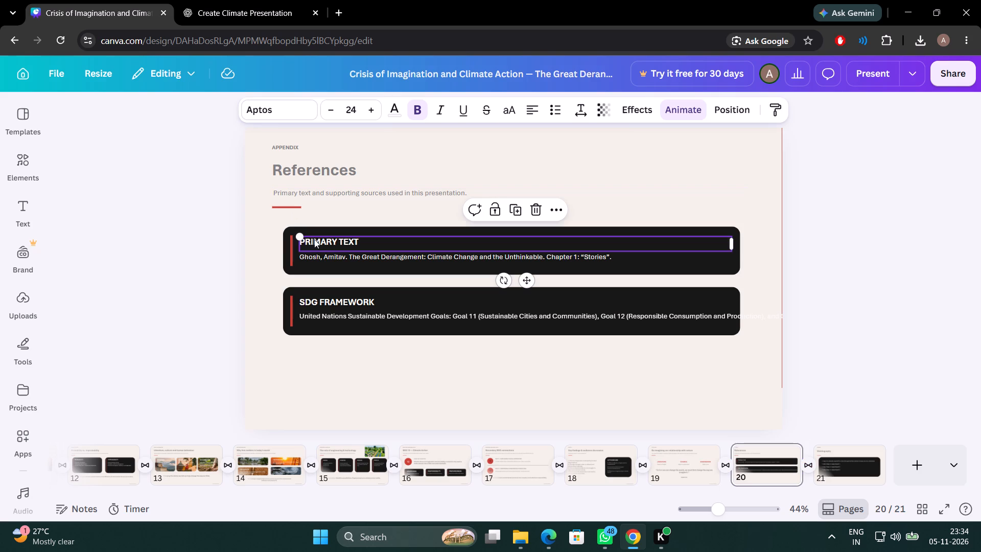
{"action": "left_click", "coordinate": [422, 364]}
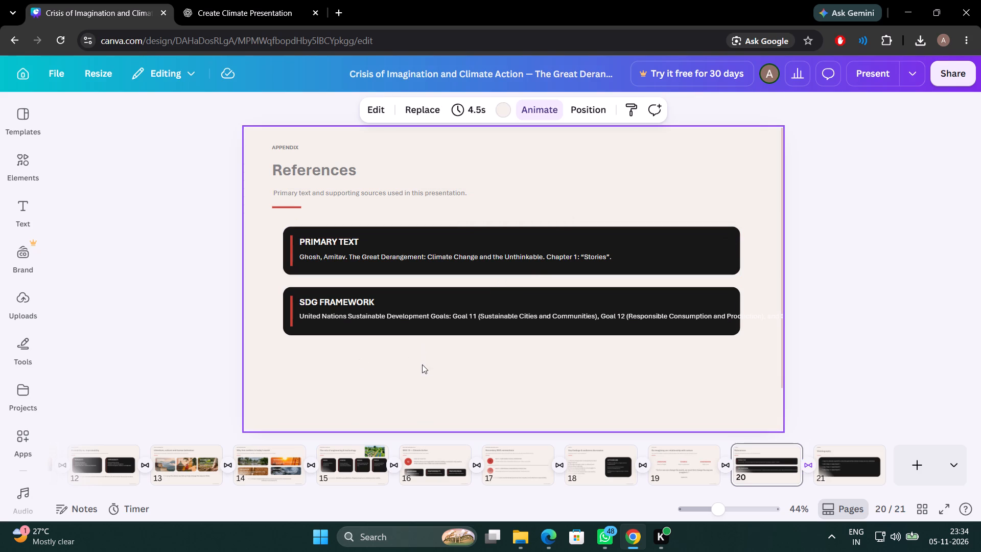
{"action": "key", "text": "Right"}
{"action": "key", "text": "Right"}
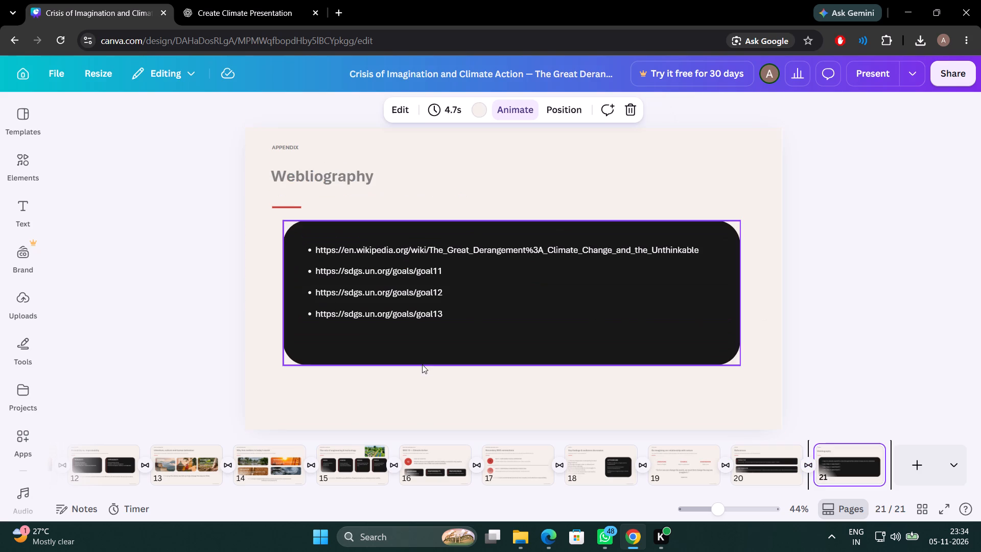
{"action": "key", "text": "Left"}
{"action": "key", "text": "Left"}
{"action": "key", "text": "Left"}
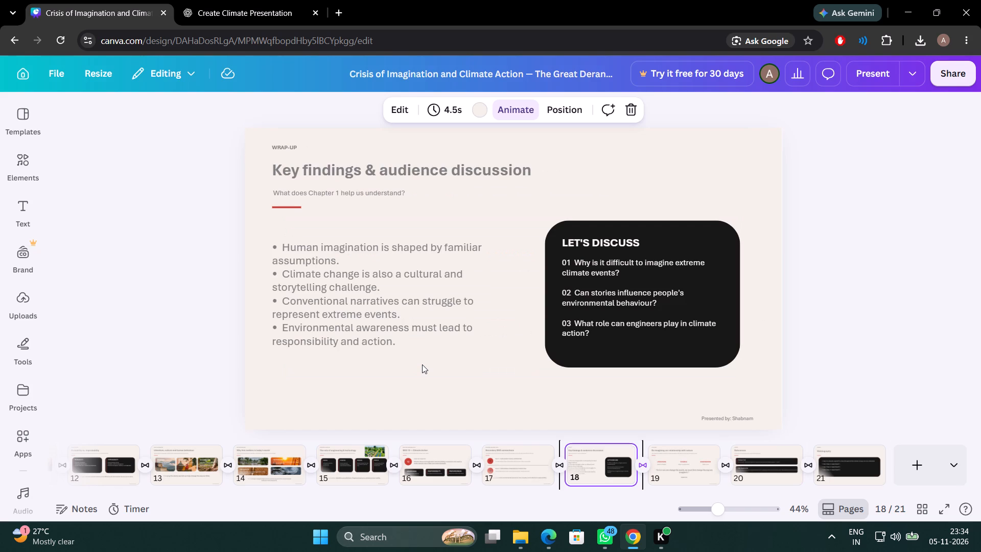
{"action": "key", "text": "Left"}
{"action": "key", "text": "Right"}
Look back through the slides from page 17 to page 8, checking the card layouts and images.
{"action": "key", "text": "Left"}
{"action": "key", "text": "Left"}
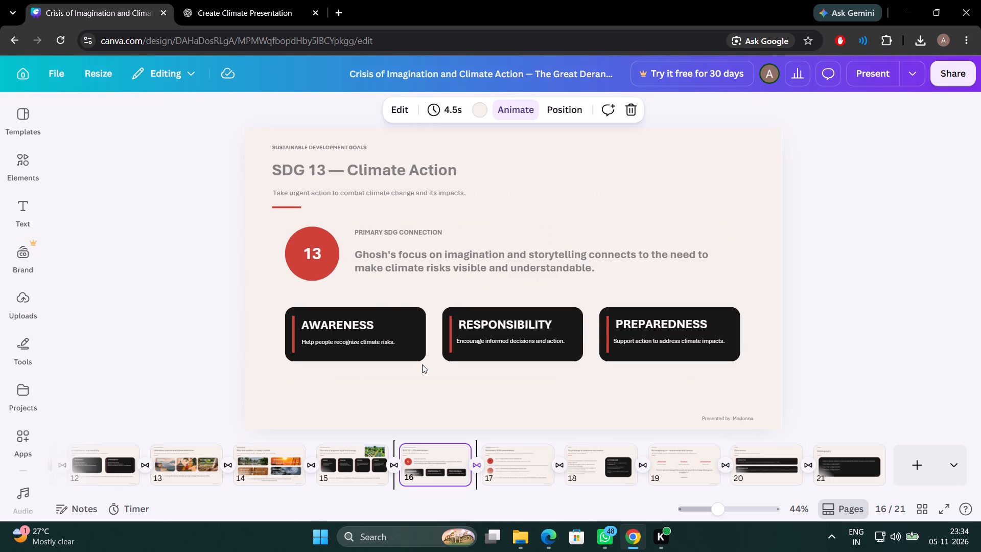
{"action": "key", "text": "Left"}
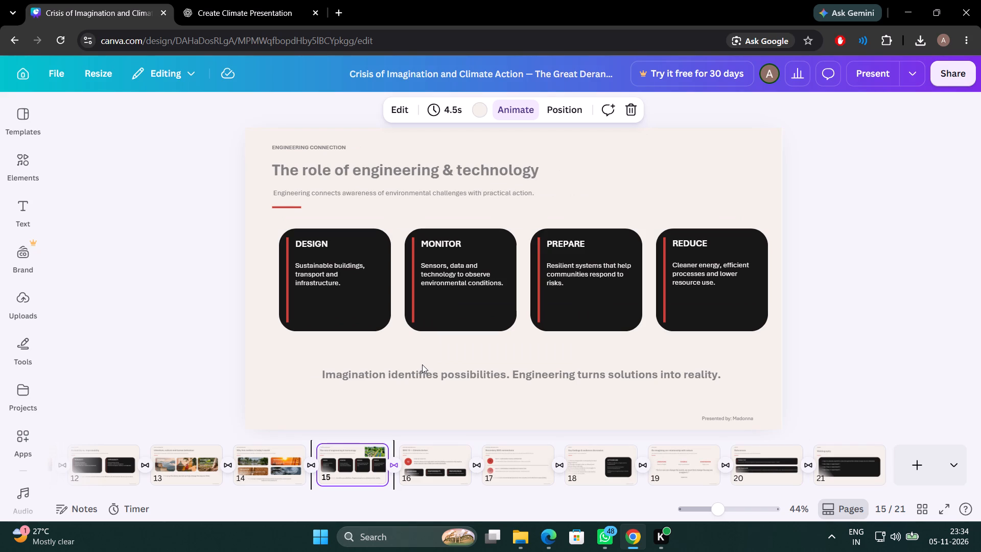
{"action": "key", "text": "Left"}
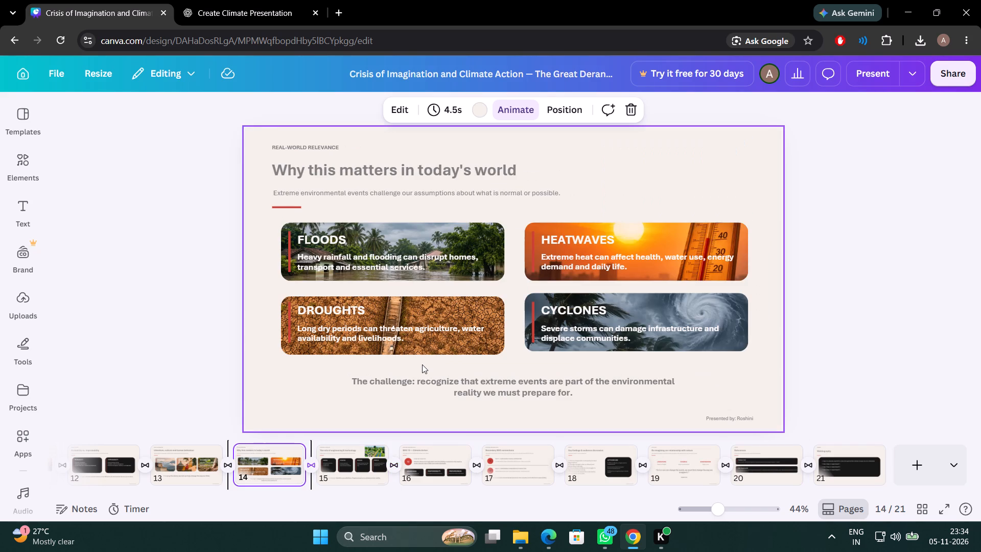
{"action": "key", "text": "Left"}
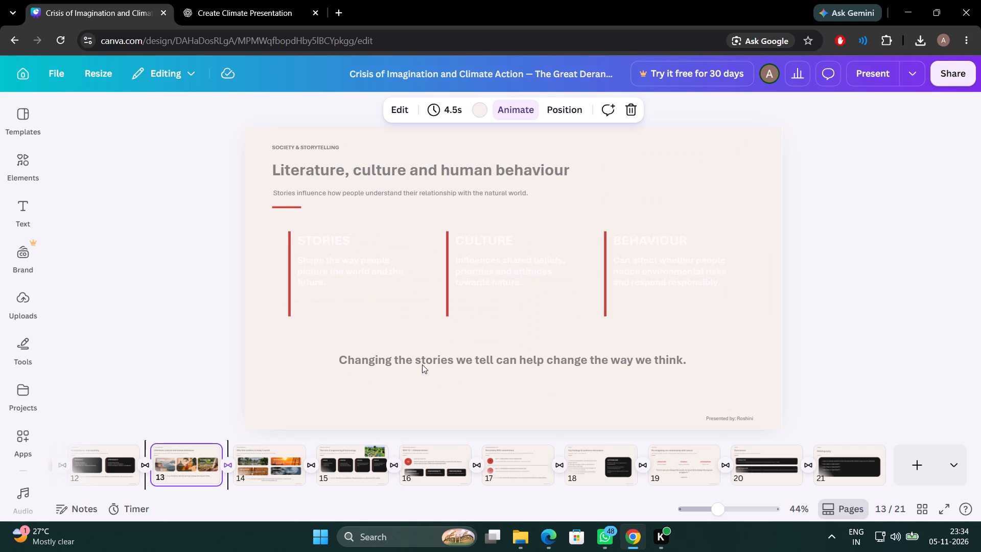
{"action": "left_click", "coordinate": [875, 269]}
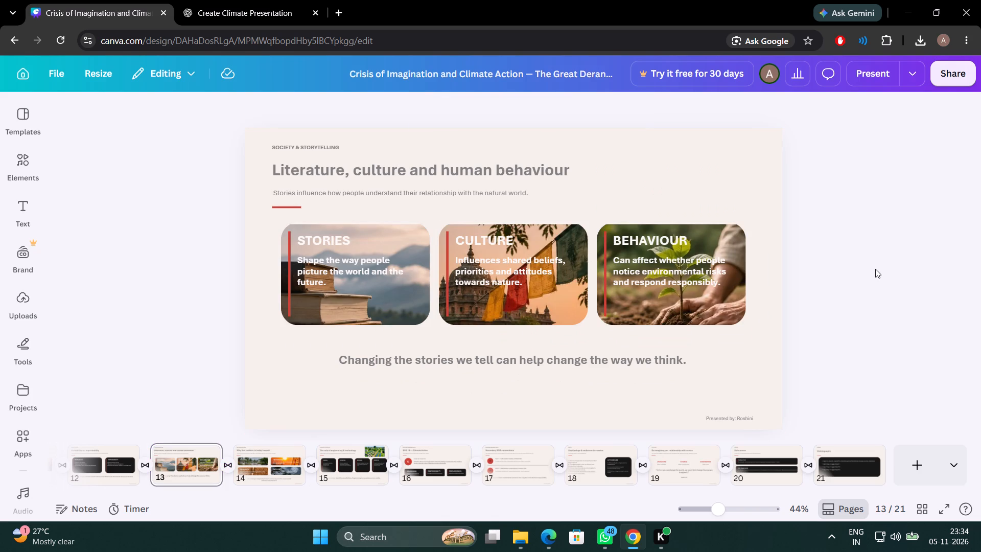
{"action": "key", "text": "Left"}
{"action": "key", "text": "Right"}
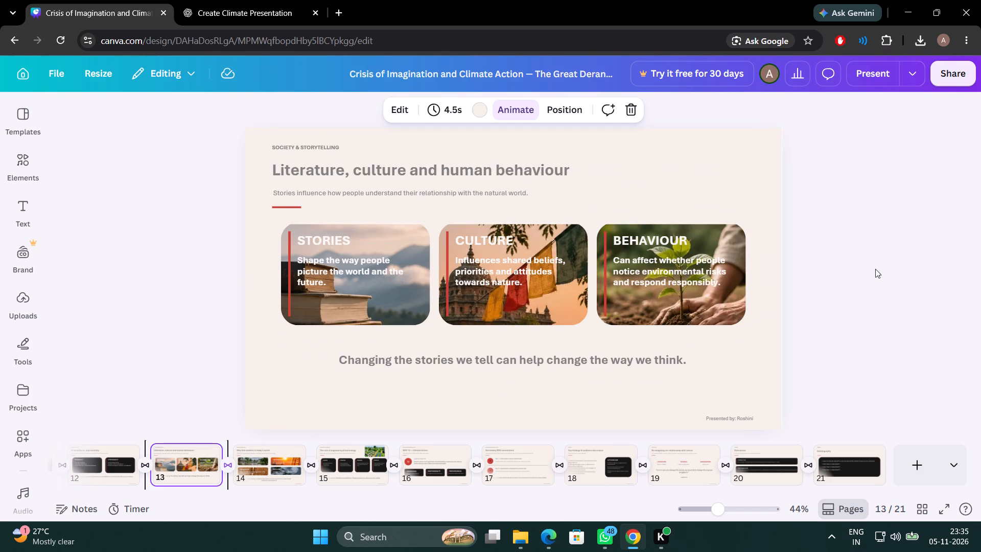
{"action": "key", "text": "Left"}
{"action": "key", "text": "Left"}
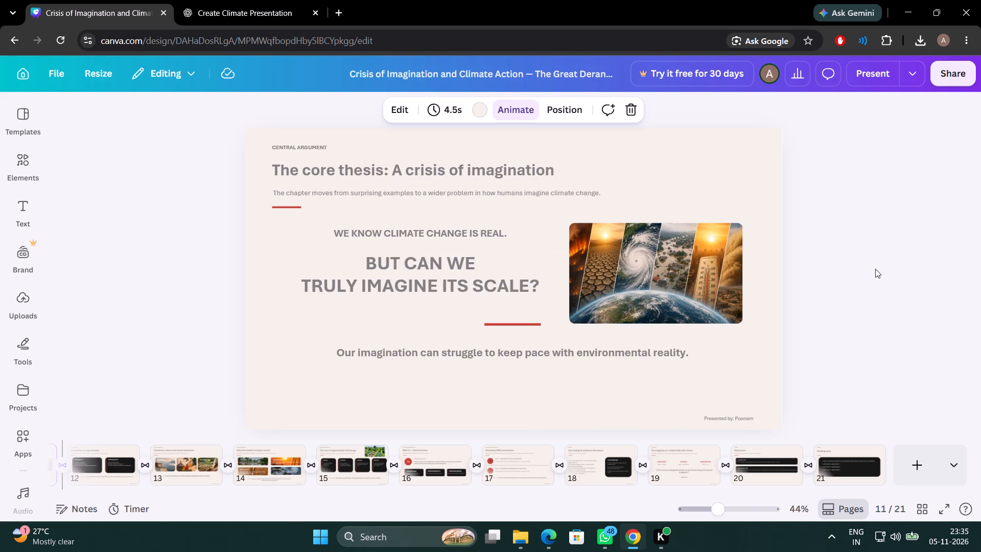
{"action": "key", "text": "Left"}
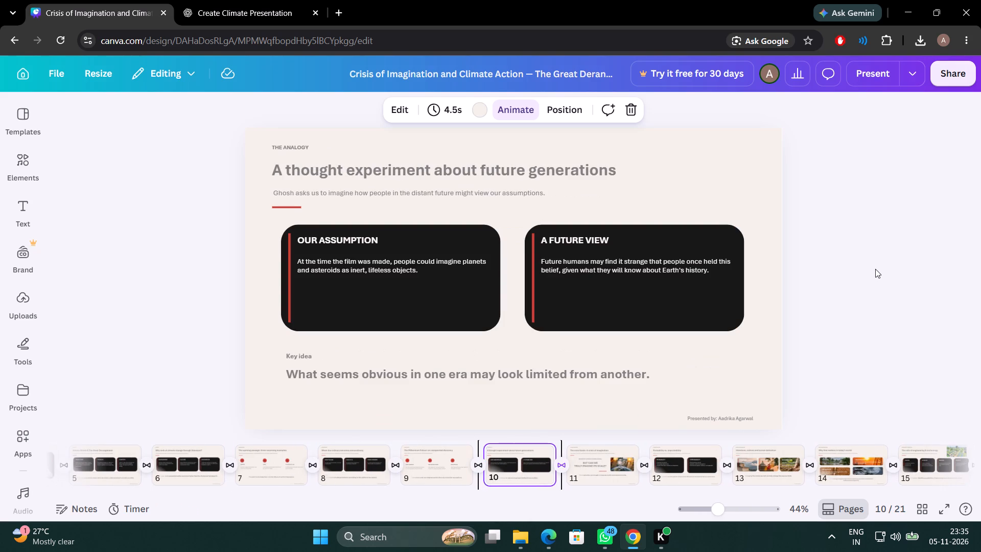
{"action": "key", "text": "Left"}
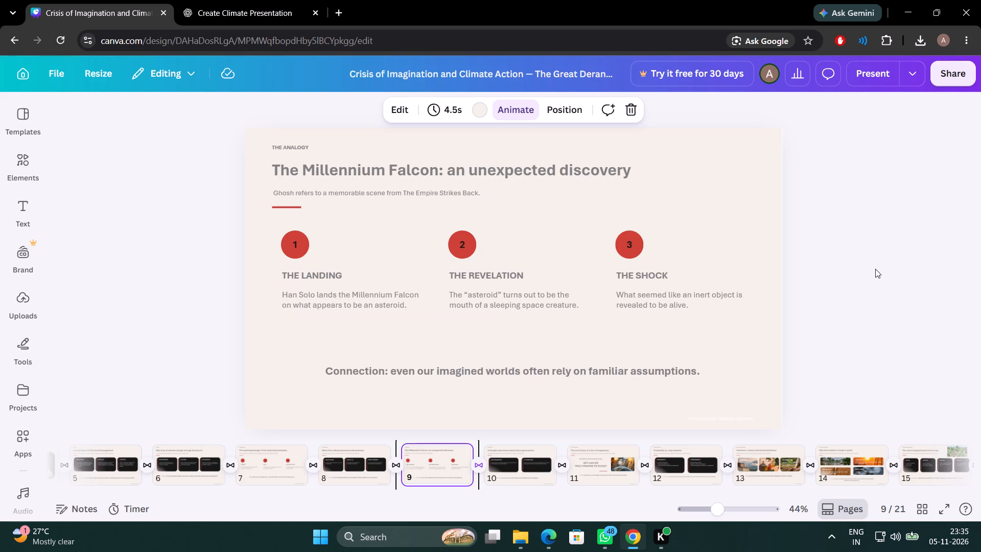
{"action": "key", "text": "Left"}
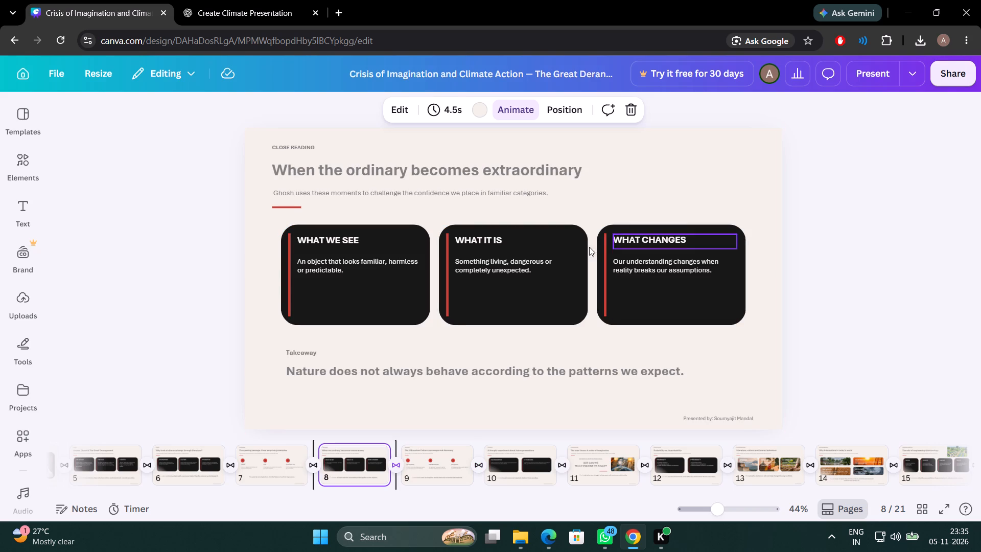
On page 8, nudge the red accent line in the WHAT CHANGES card vertically to align with the other cards' lines.
{"action": "left_click", "coordinate": [447, 291]}
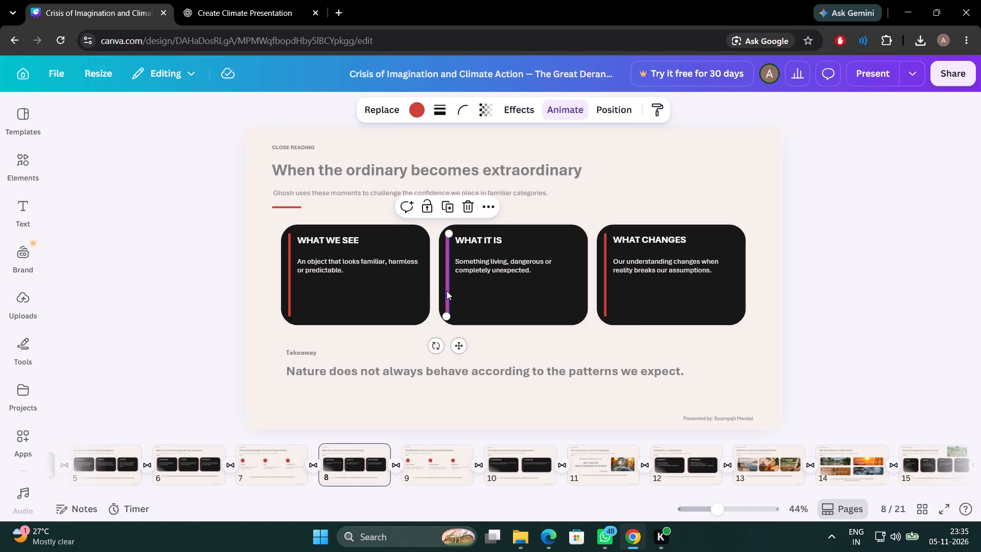
{"action": "left_click", "coordinate": [823, 278]}
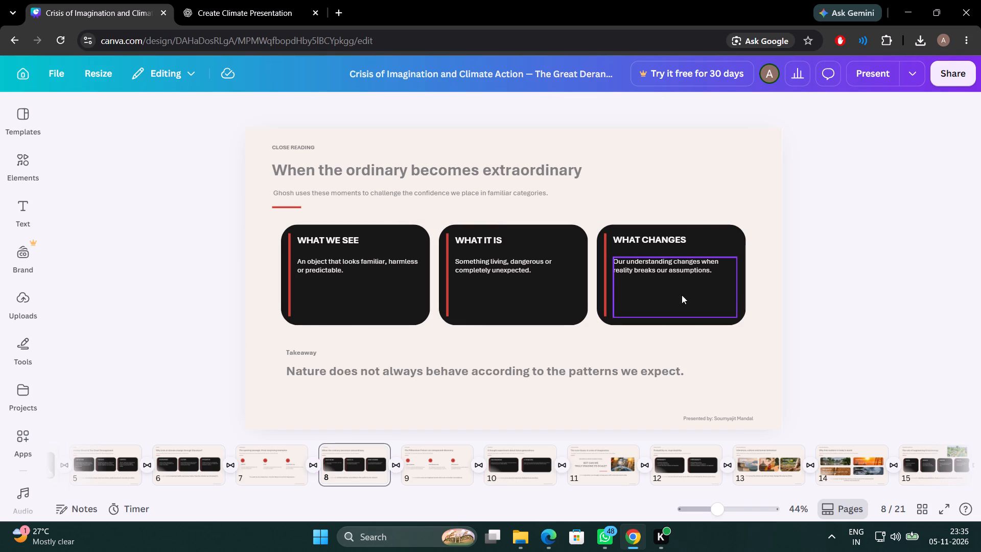
{"action": "left_click", "coordinate": [605, 293]}
{"action": "key", "text": "Up"}
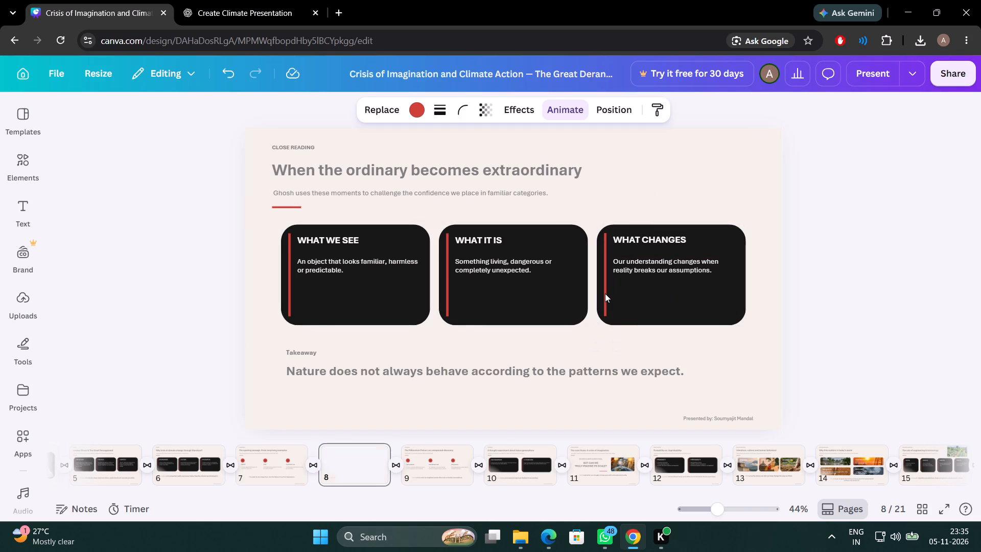
{"action": "key", "text": "Up"}
{"action": "key", "text": "Down"}
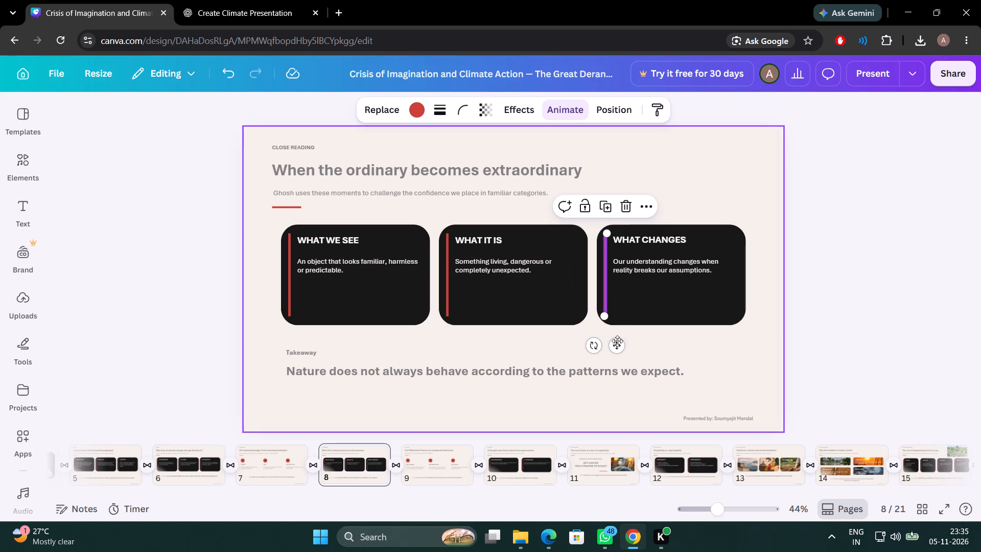
{"action": "left_click", "coordinate": [657, 344]}
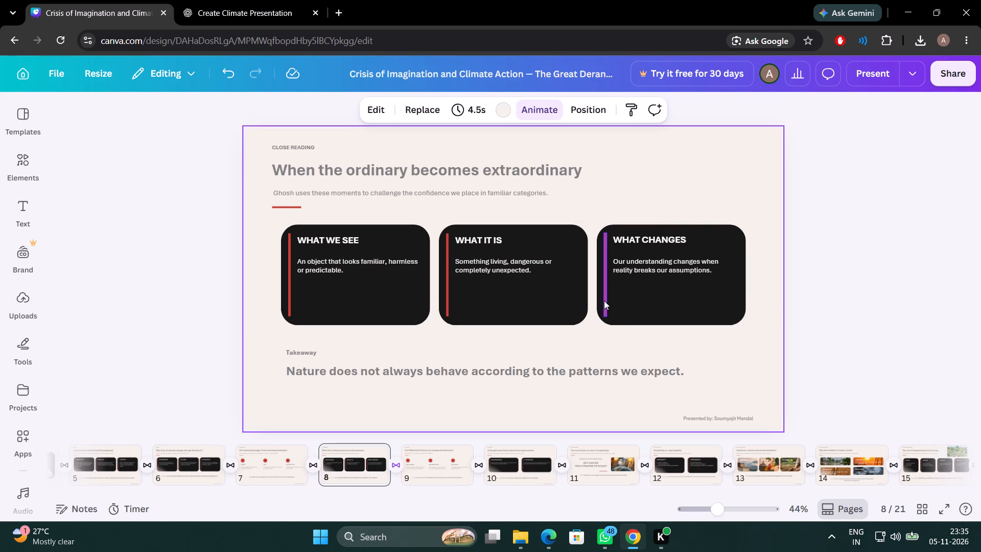
{"action": "left_click", "coordinate": [604, 301]}
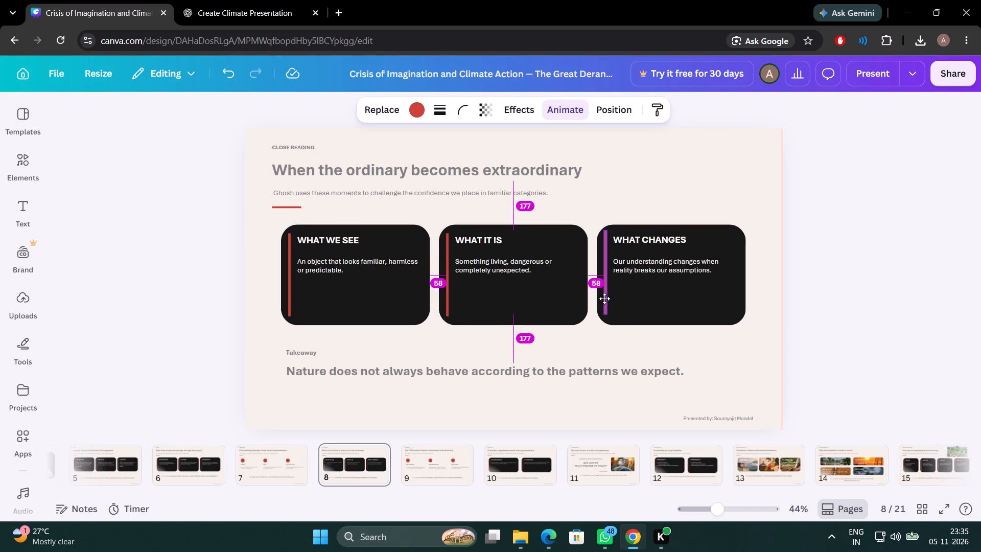
{"action": "left_click", "coordinate": [847, 241]}
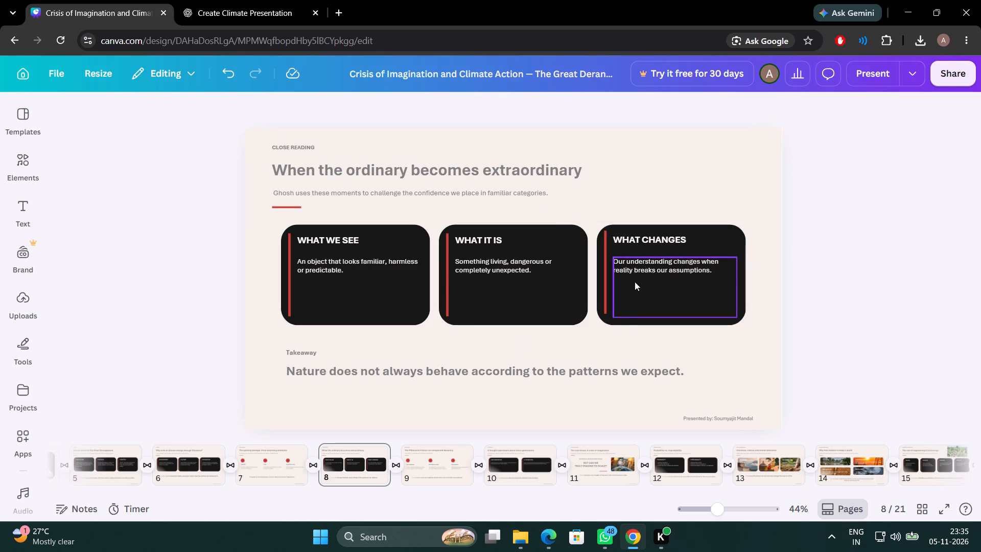
{"action": "left_click", "coordinate": [604, 289]}
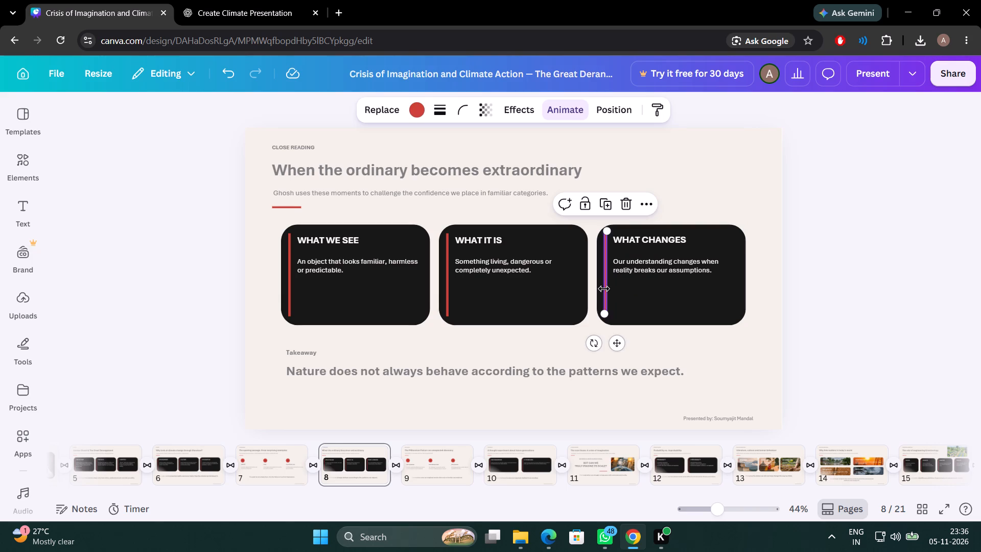
{"action": "key", "text": "Down"}
{"action": "key", "text": "Down"}
{"action": "key", "text": "Down"}
{"action": "key", "text": "Down"}
{"action": "key", "text": "Down"}
{"action": "key", "text": "Down"}
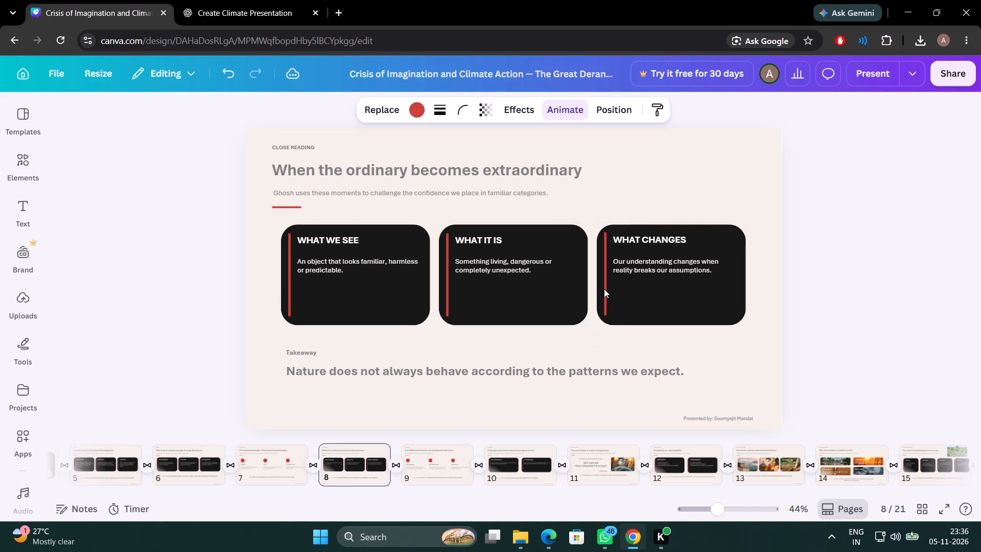
{"action": "key", "text": "Down"}
{"action": "key", "text": "Up"}
{"action": "key", "text": "Up"}
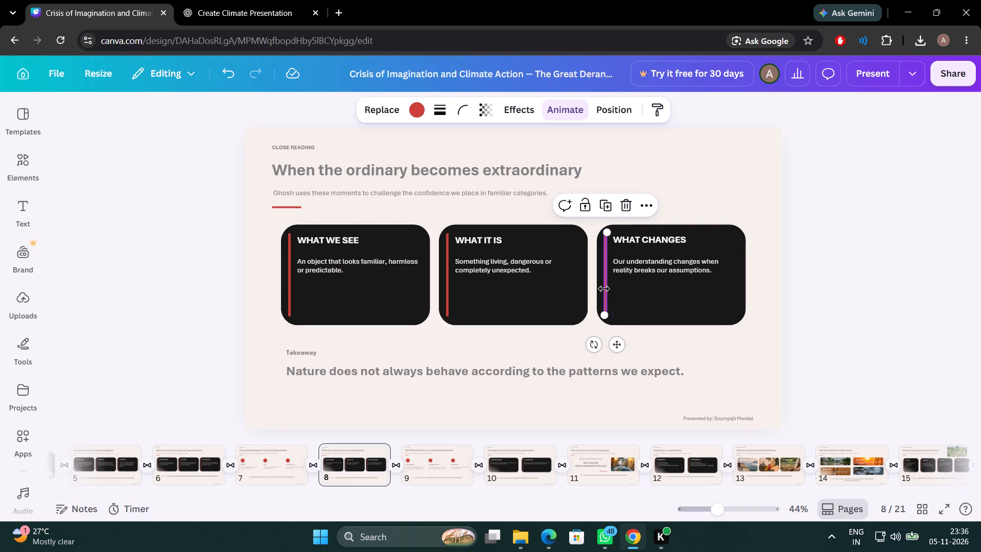
{"action": "left_click", "coordinate": [980, 233]}
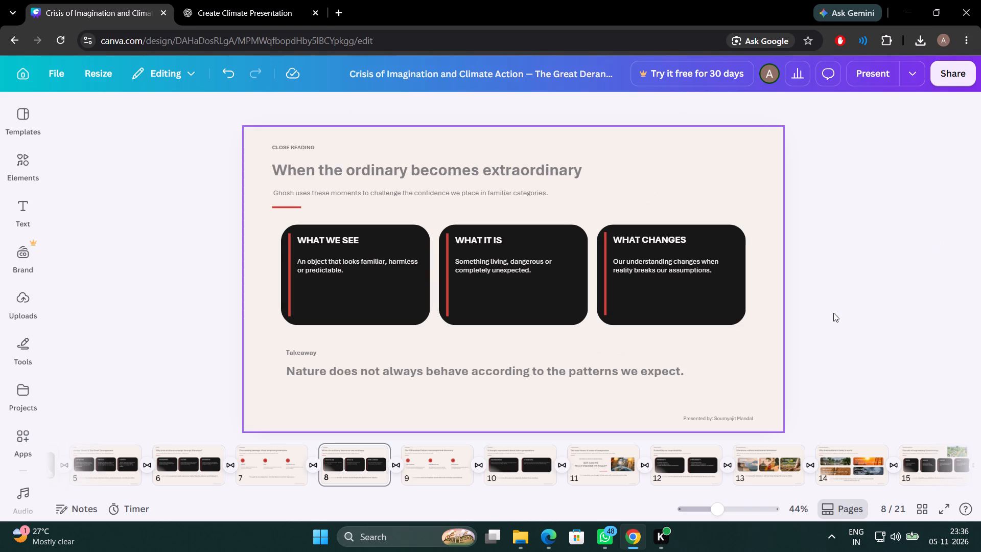
On page 4, ABOUT THE AUTHOR, set the NOTABLE WORKS heading's font size to 18.
{"action": "key", "text": "Left"}
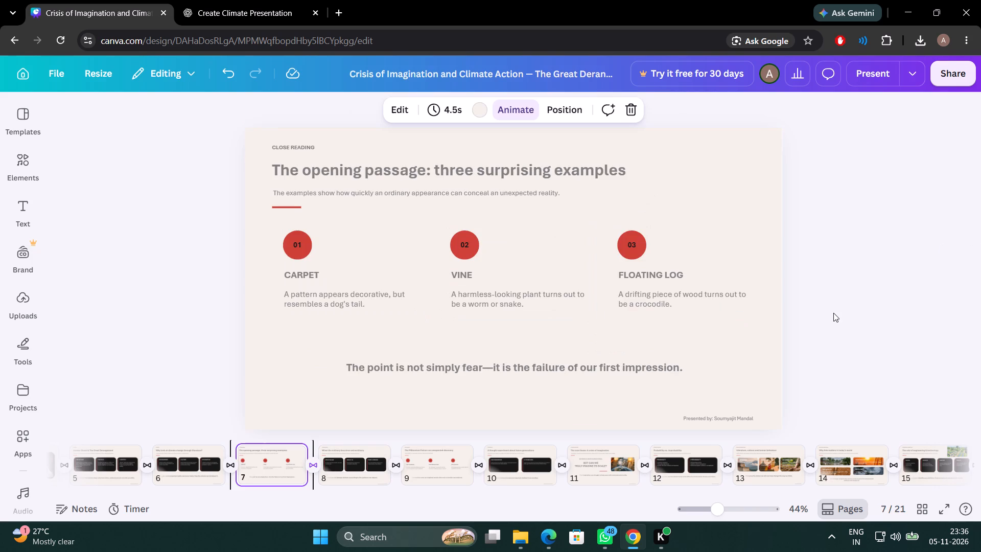
{"action": "key", "text": "Left"}
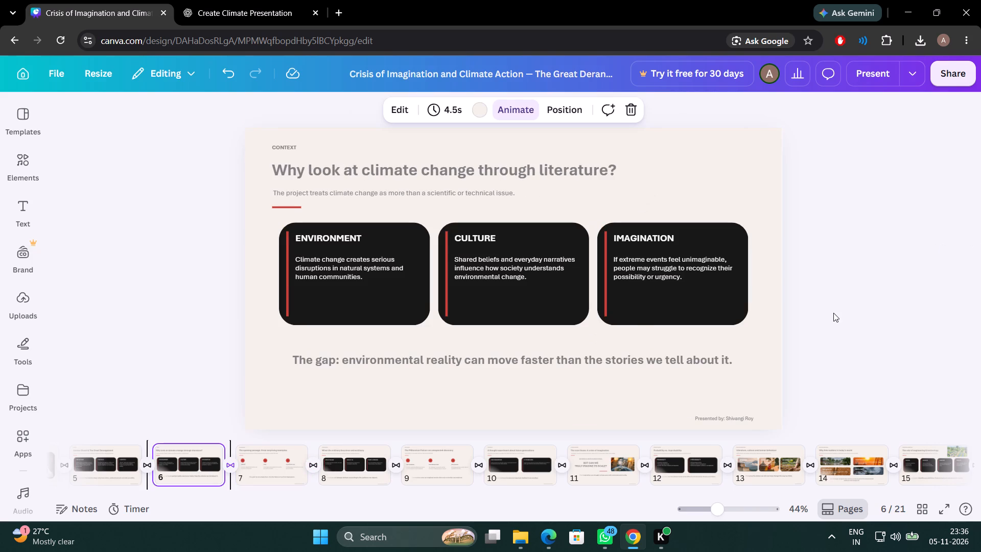
{"action": "key", "text": "Left"}
{"action": "key", "text": "Left"}
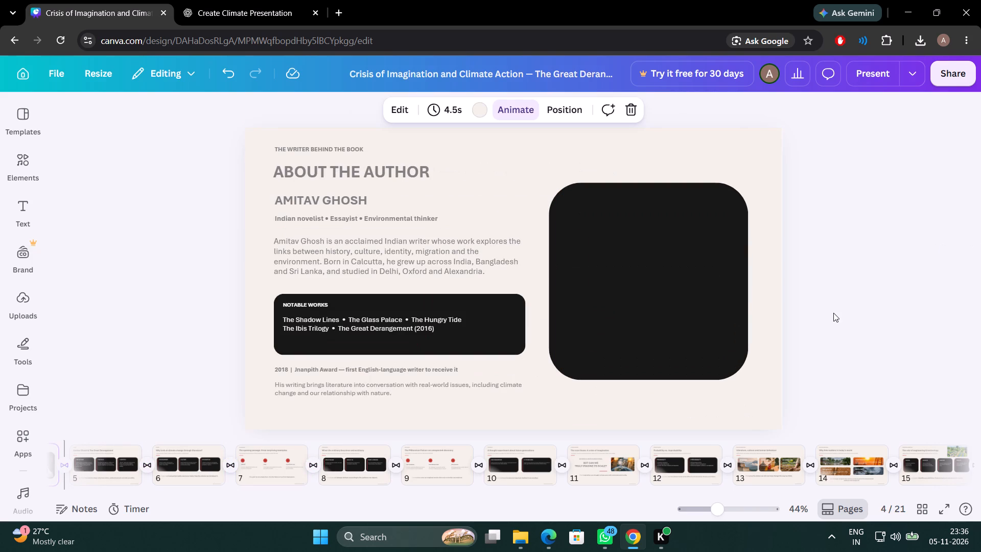
{"action": "left_click", "coordinate": [356, 396]}
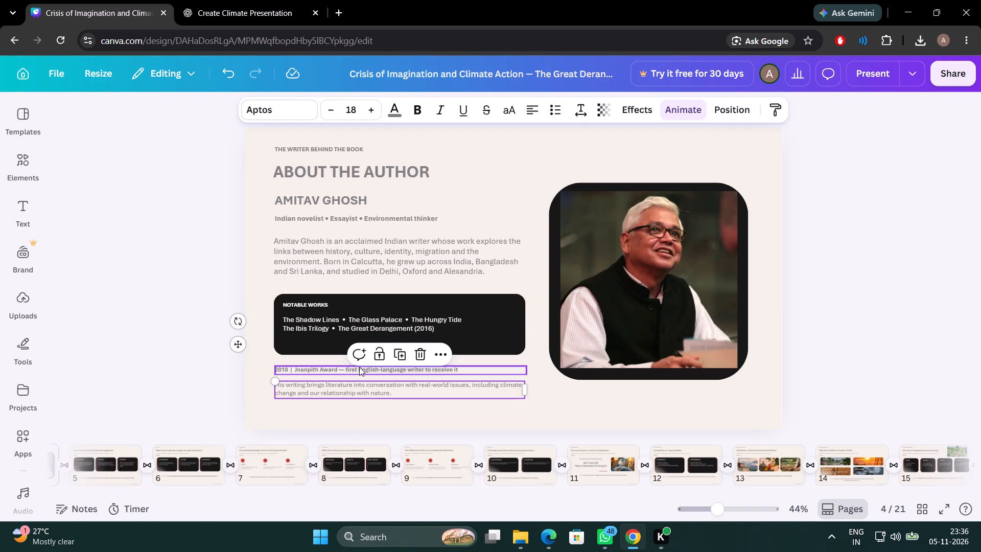
{"action": "left_click", "coordinate": [359, 367]}
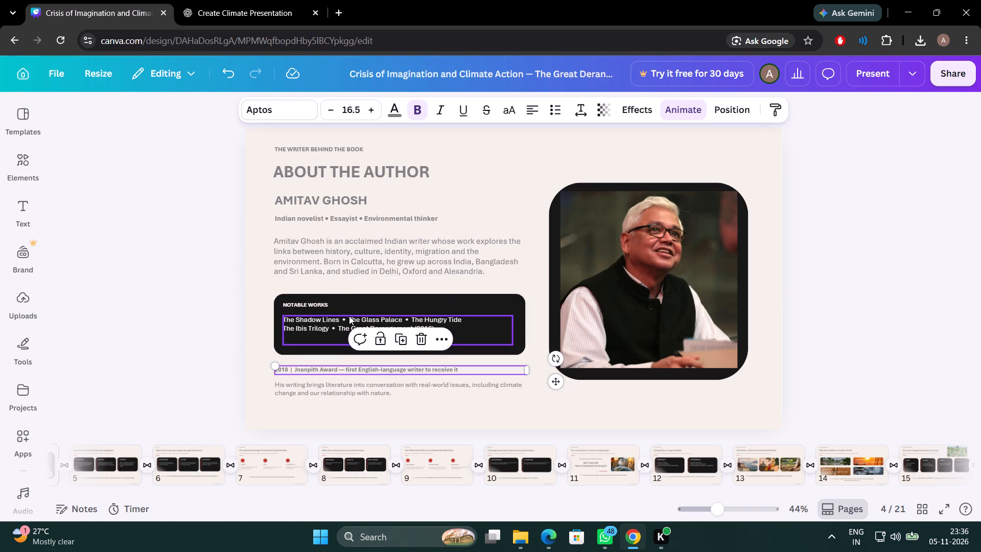
{"action": "left_click", "coordinate": [349, 316]}
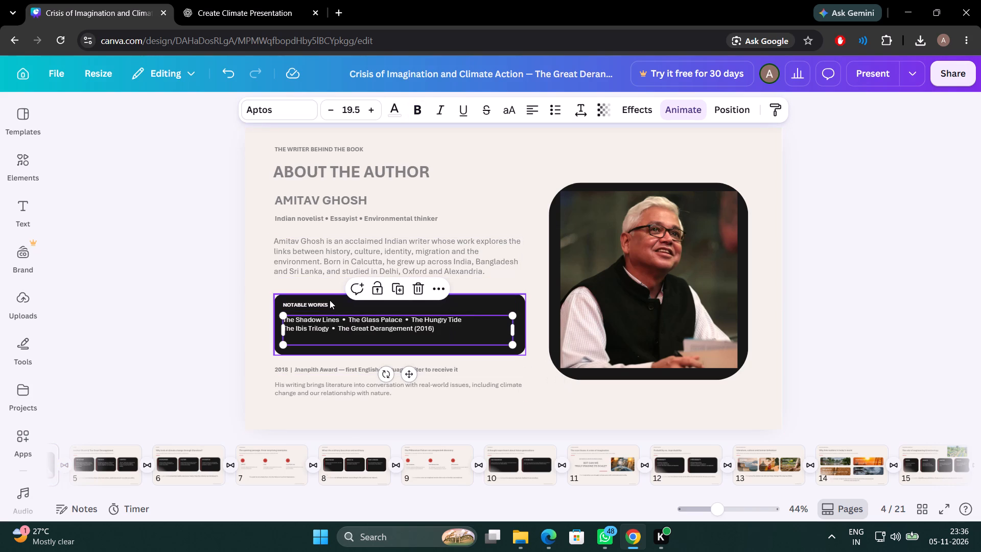
{"action": "left_click", "coordinate": [328, 307]}
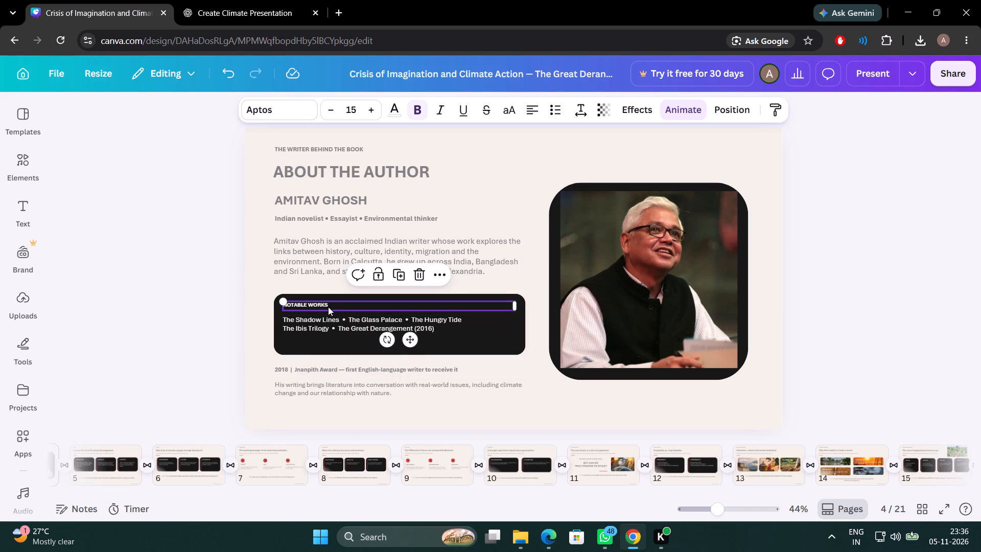
{"action": "left_click", "coordinate": [371, 110]}
{"action": "left_click", "coordinate": [371, 110]}
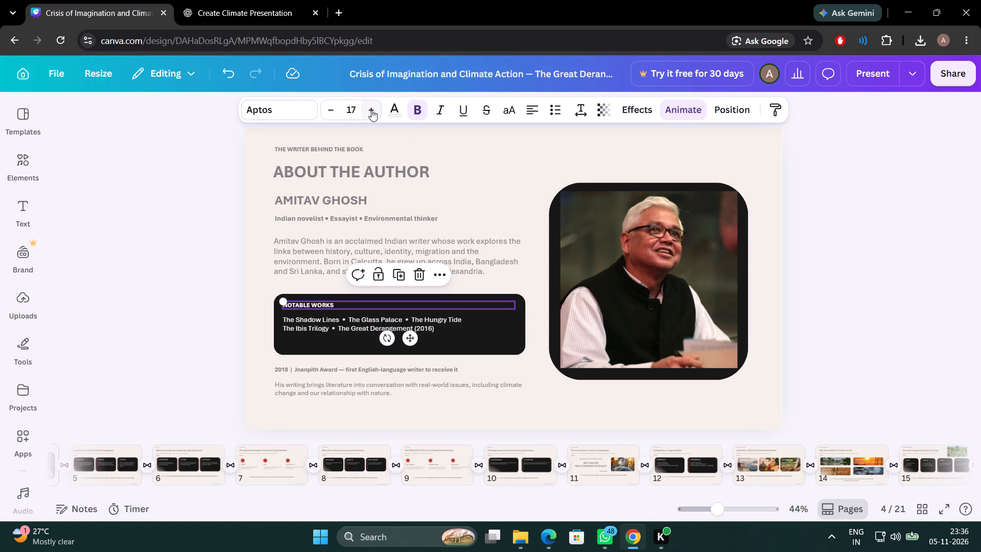
{"action": "left_click", "coordinate": [371, 110]}
{"action": "left_click", "coordinate": [371, 110]}
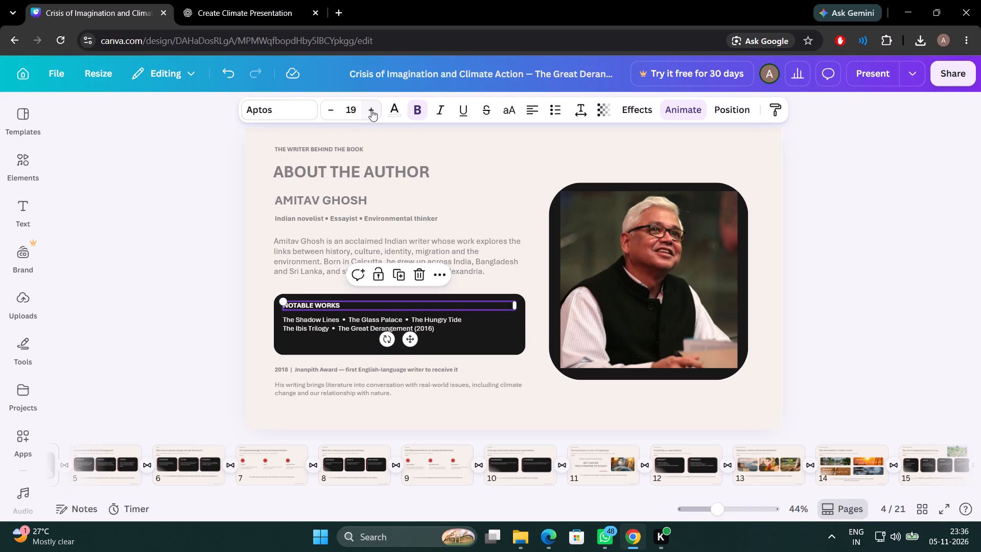
{"action": "left_click", "coordinate": [371, 110]}
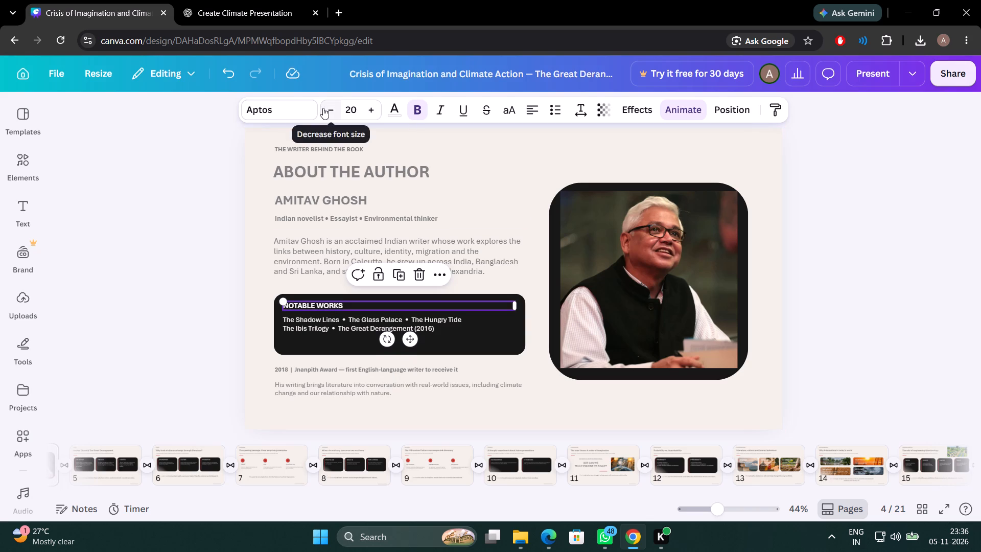
{"action": "double_click", "coordinate": [323, 108]}
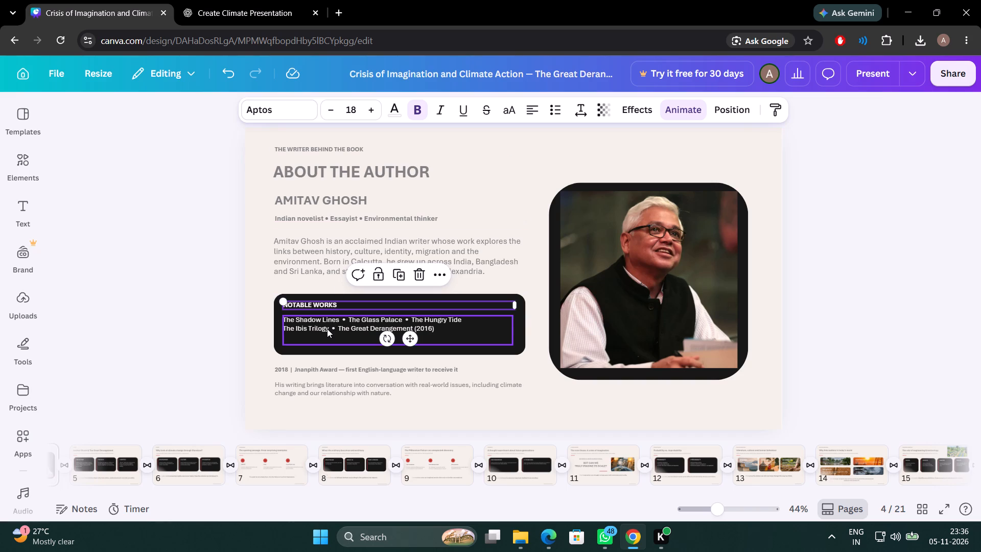
Set the font size of the list of book titles under the NOTABLE WORKS heading to 18.5.
{"action": "left_click", "coordinate": [327, 329]}
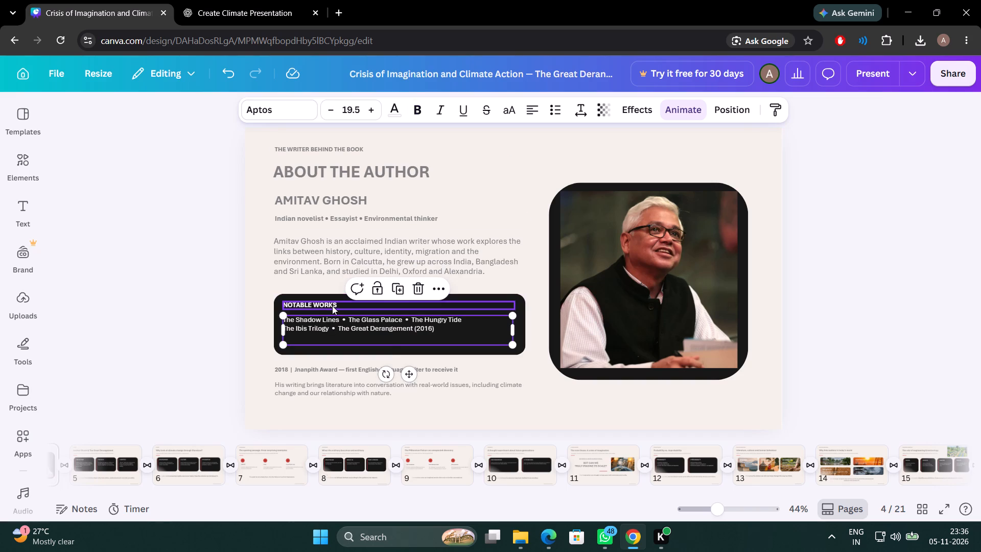
{"action": "left_click", "coordinate": [332, 306]}
{"action": "left_click", "coordinate": [332, 330]}
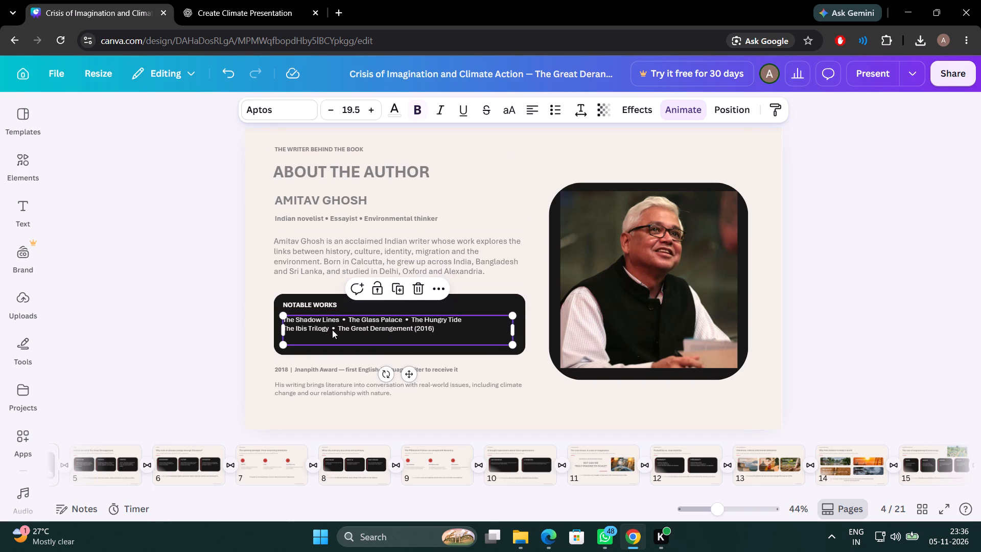
{"action": "left_click", "coordinate": [332, 101]}
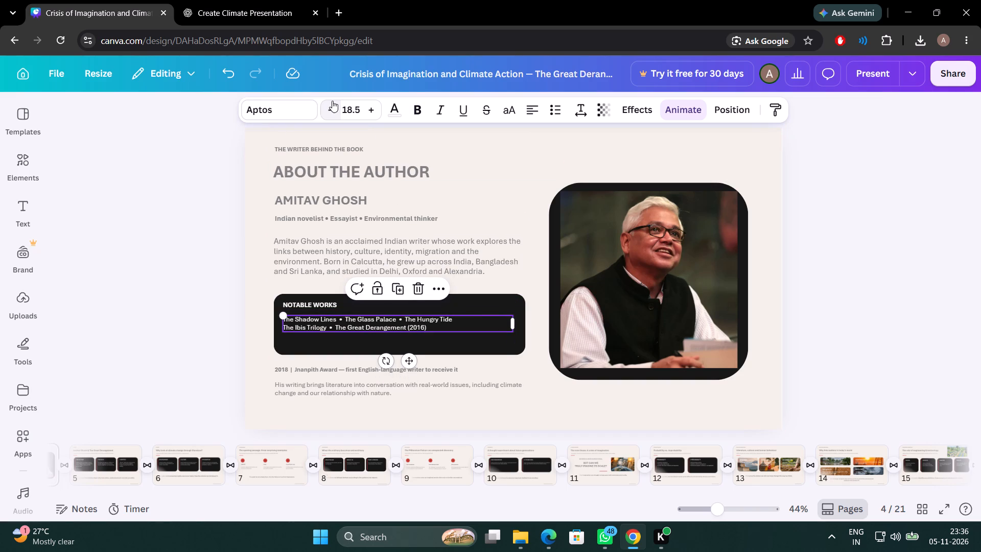
{"action": "left_click", "coordinate": [332, 101]}
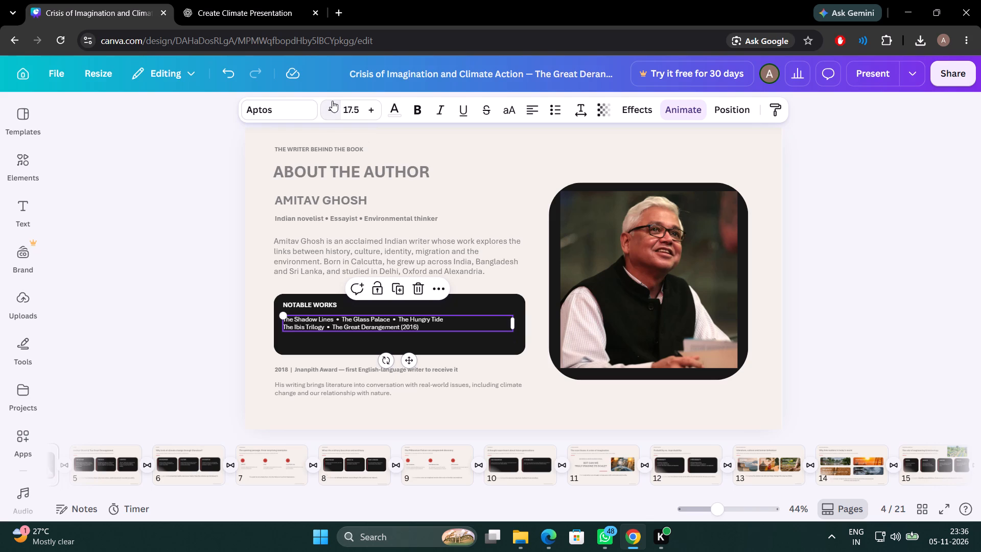
{"action": "left_click", "coordinate": [369, 109]}
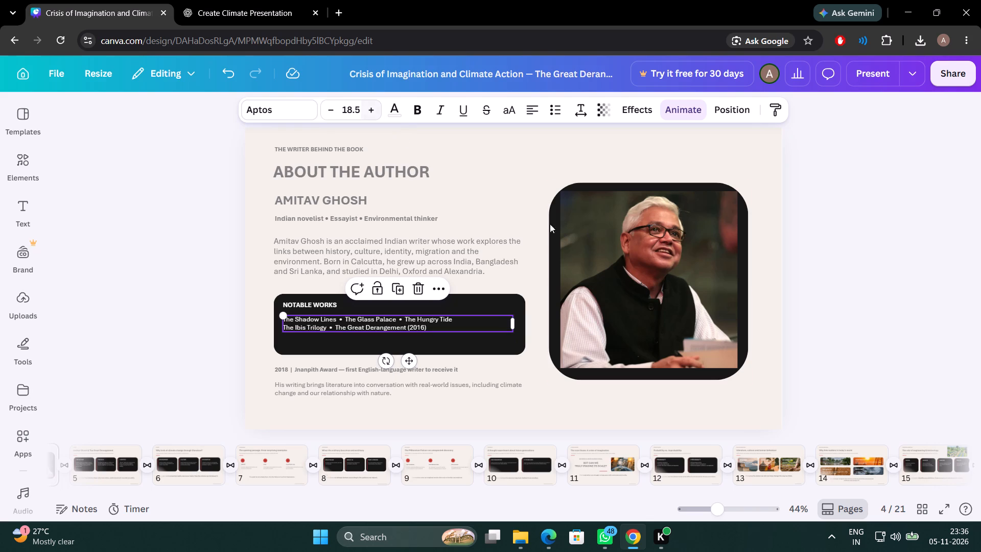
{"action": "left_click", "coordinate": [897, 350]}
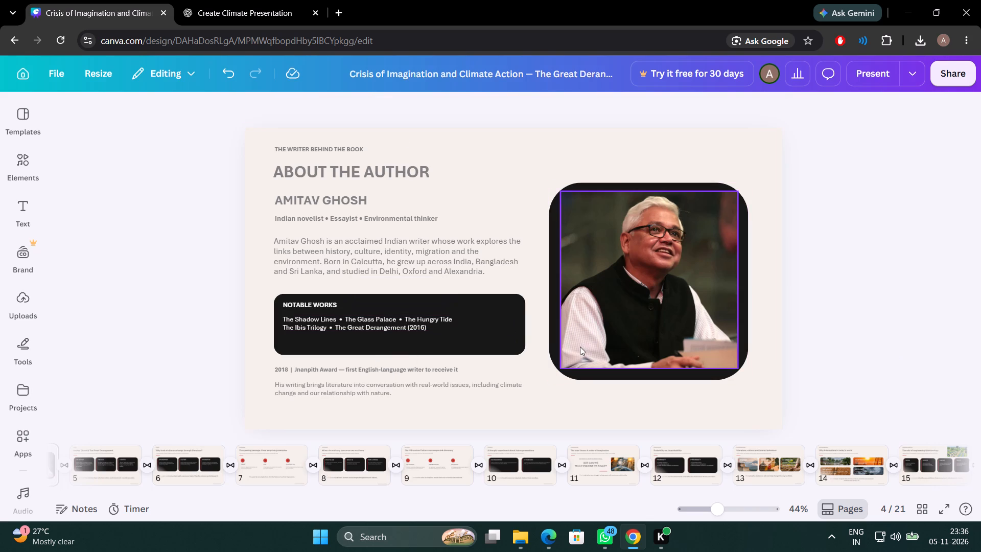
Check the font sizes of the biography paragraph, the author tagline, the small top label and the ABOUT THE AUTHOR title.
{"action": "left_click", "coordinate": [485, 247]}
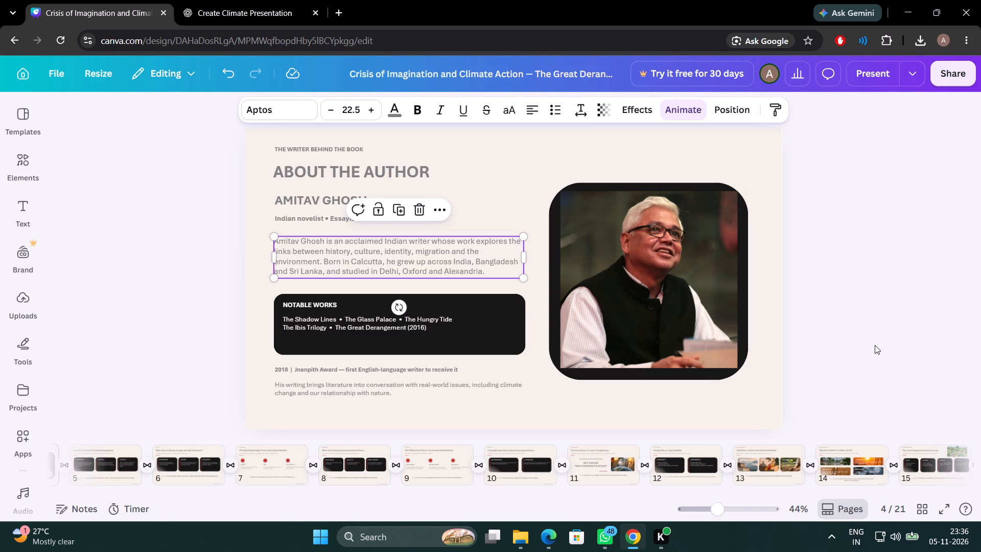
{"action": "left_click", "coordinate": [288, 220]}
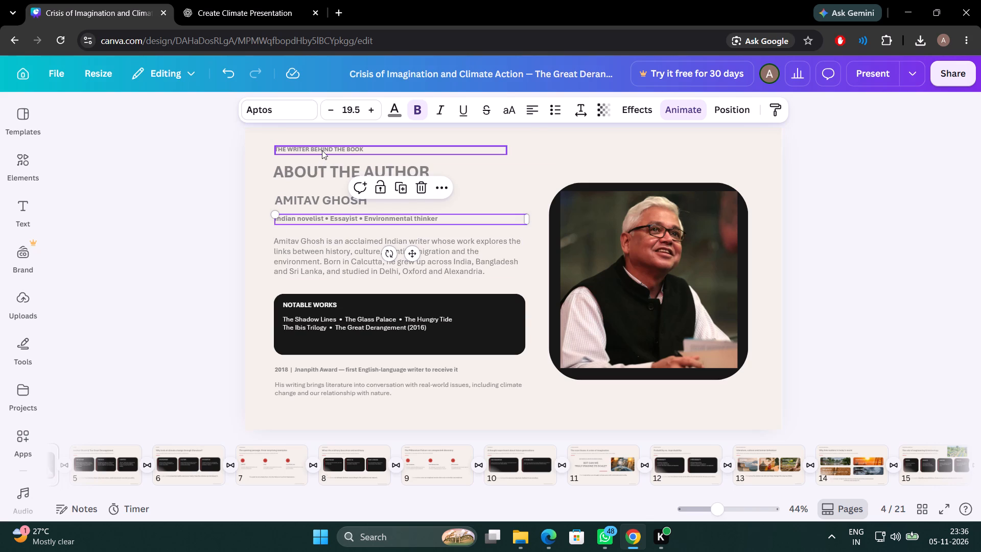
{"action": "left_click", "coordinate": [322, 150]}
{"action": "left_click", "coordinate": [314, 180]}
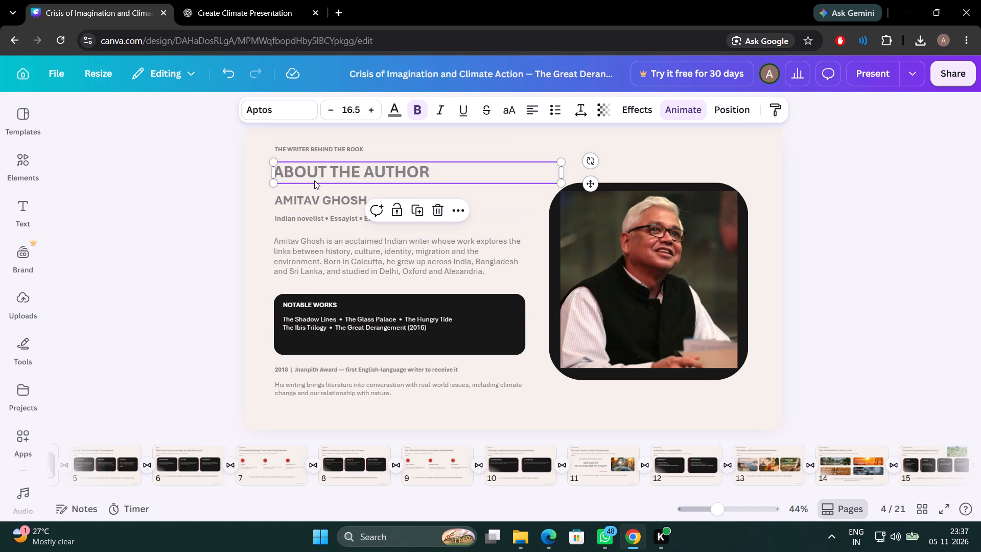
{"action": "left_click", "coordinate": [334, 217]}
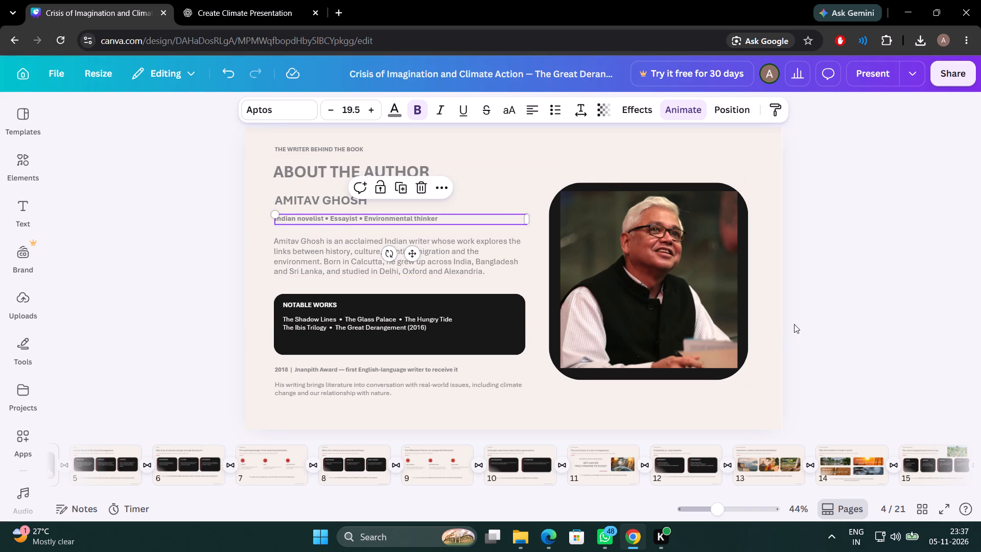
{"action": "left_click", "coordinate": [822, 316]}
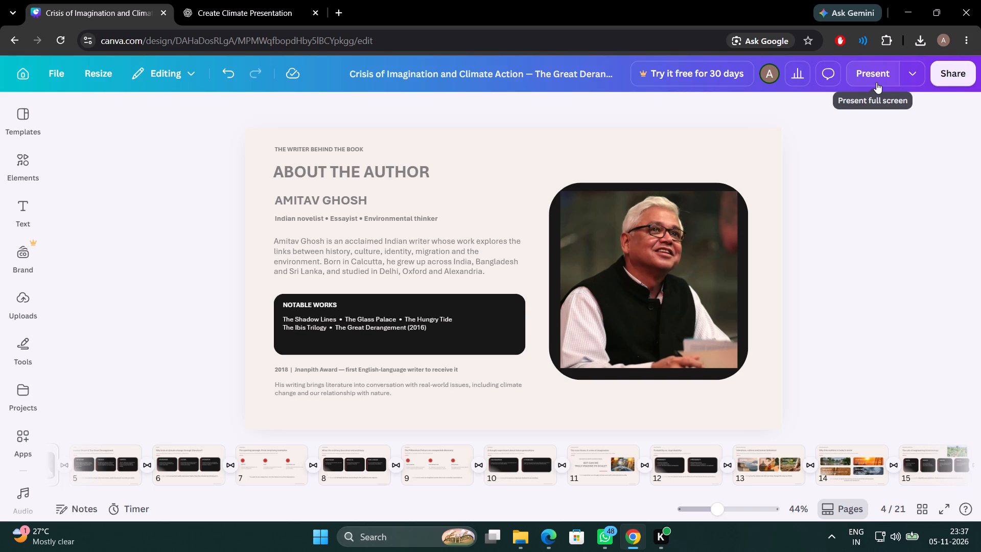
{"action": "left_click", "coordinate": [876, 82]}
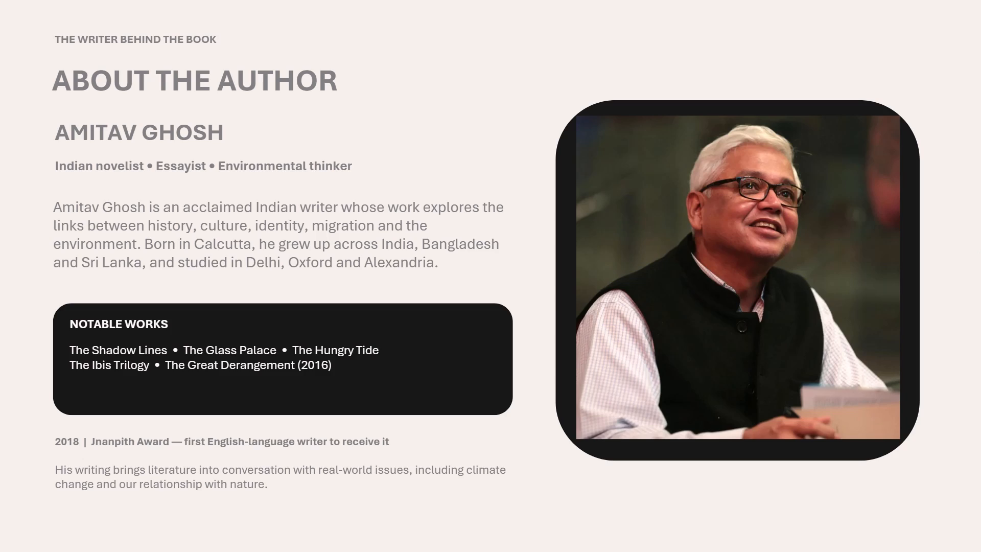
{"action": "key", "text": "Left"}
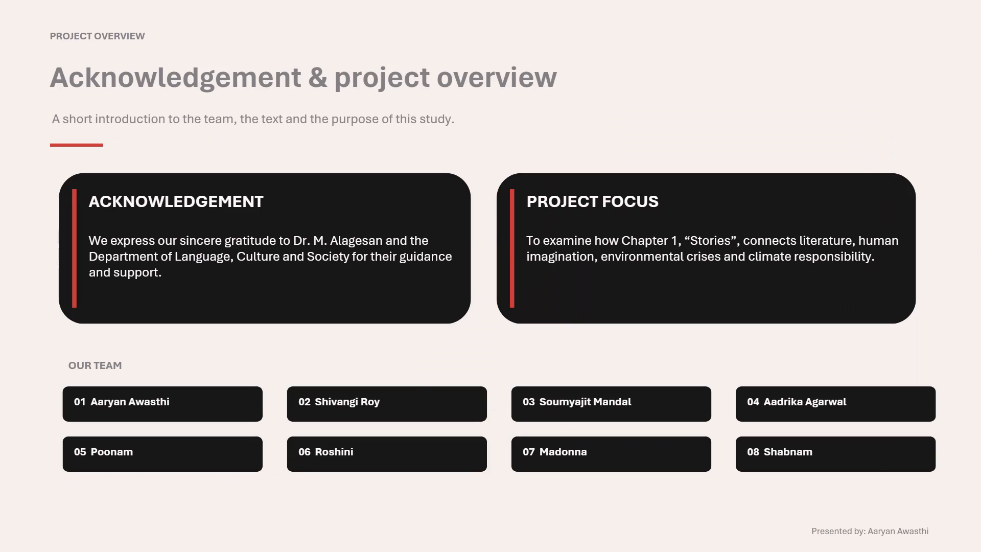
{"action": "key", "text": "Left"}
{"action": "key", "text": "Left"}
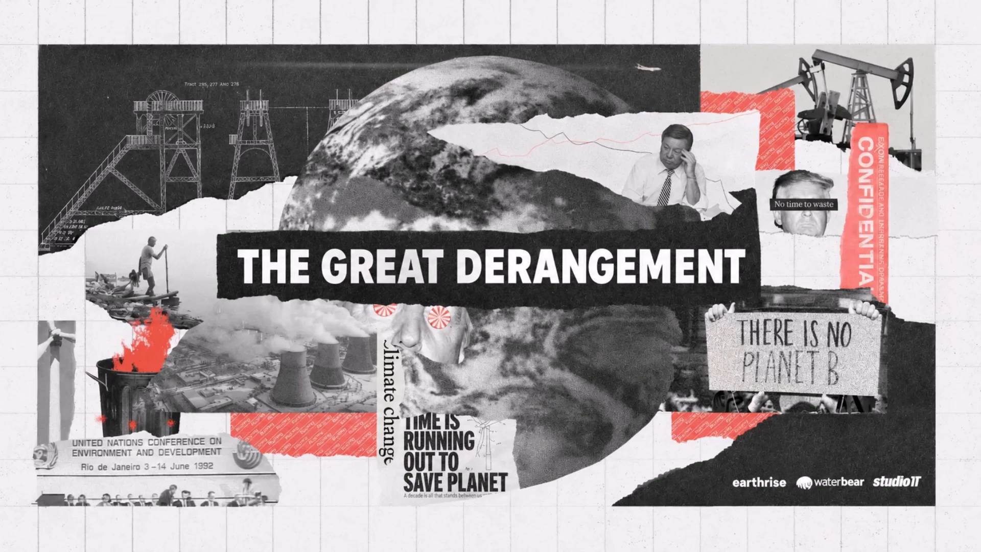
{"action": "key", "text": "Right"}
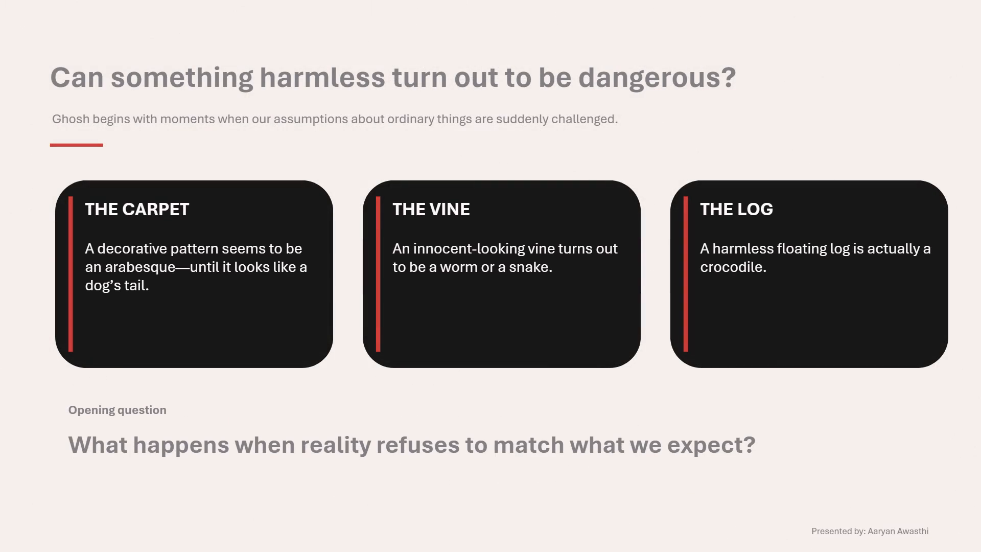
{"action": "key", "text": "Right"}
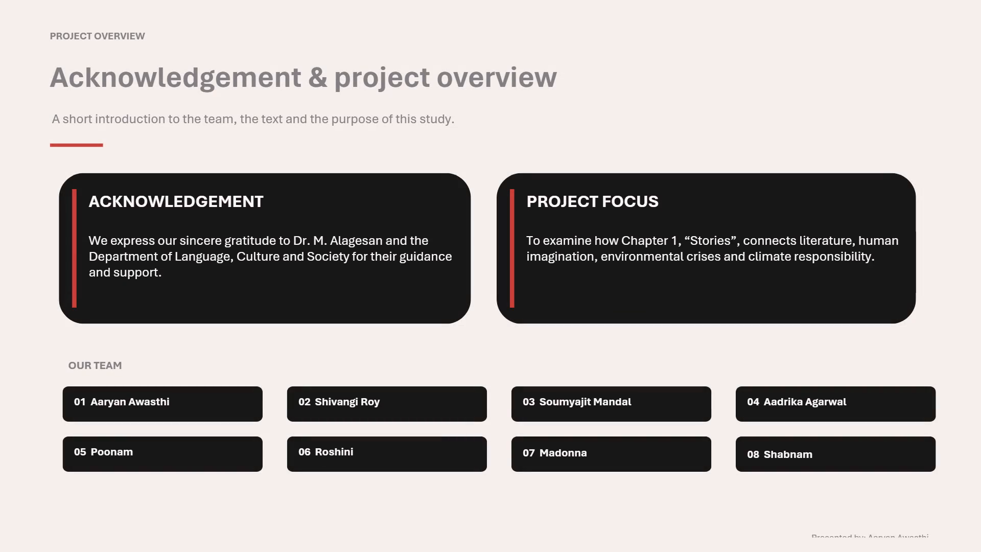
{"action": "key", "text": "Right"}
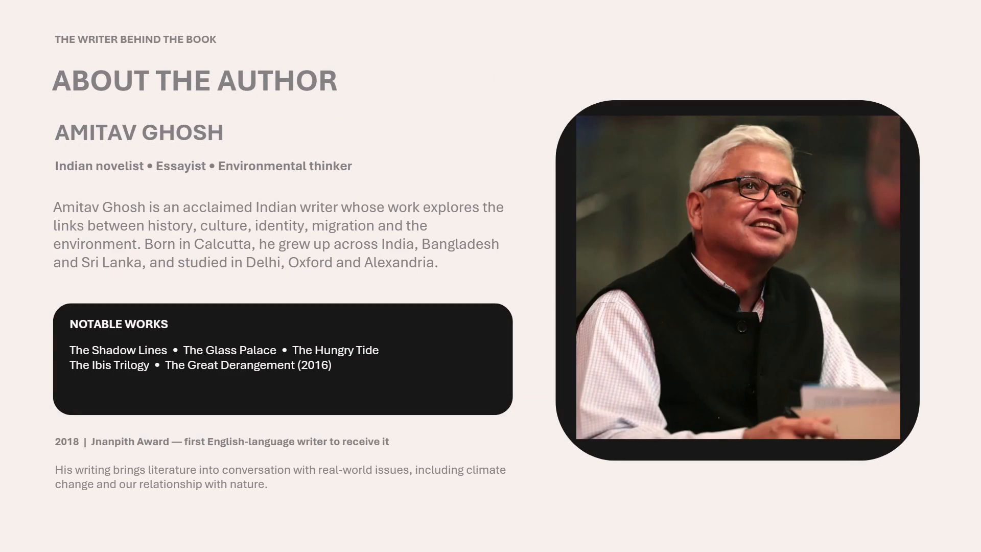
{"action": "key", "text": "Right"}
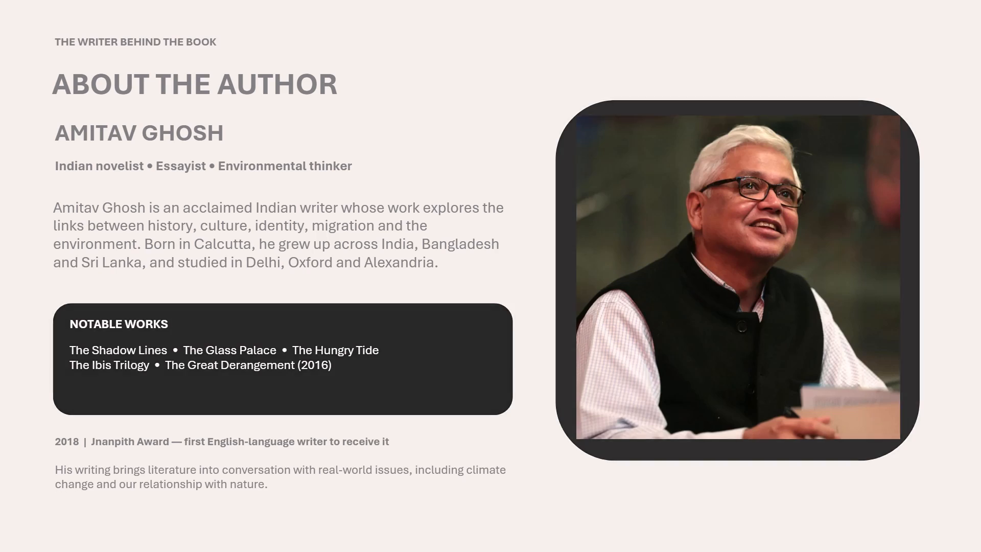
{"action": "key", "text": "Right"}
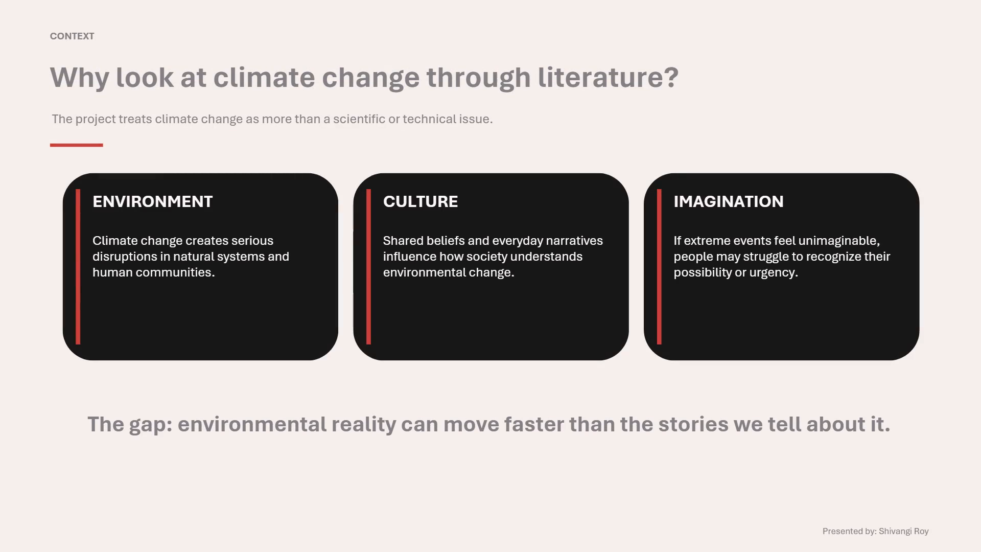
{"action": "key", "text": "Right"}
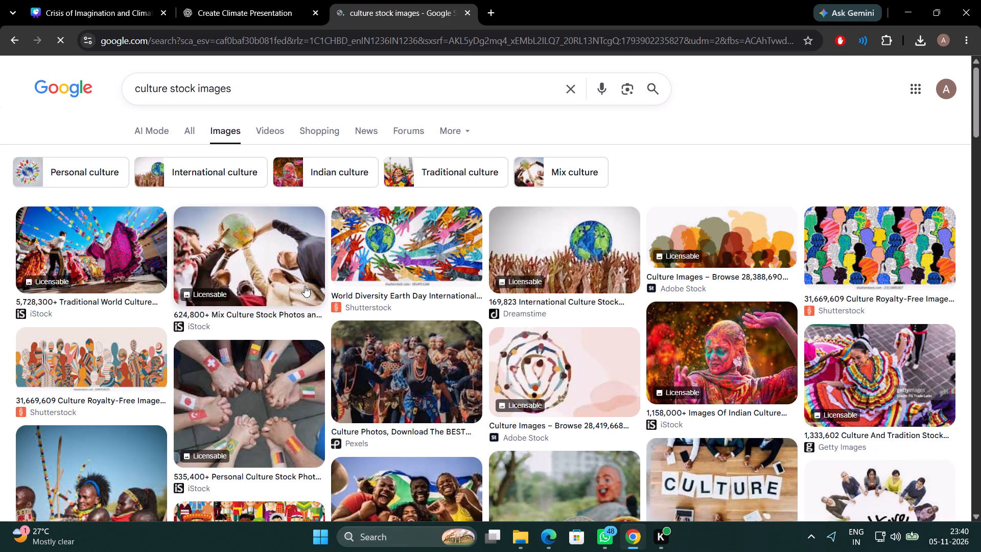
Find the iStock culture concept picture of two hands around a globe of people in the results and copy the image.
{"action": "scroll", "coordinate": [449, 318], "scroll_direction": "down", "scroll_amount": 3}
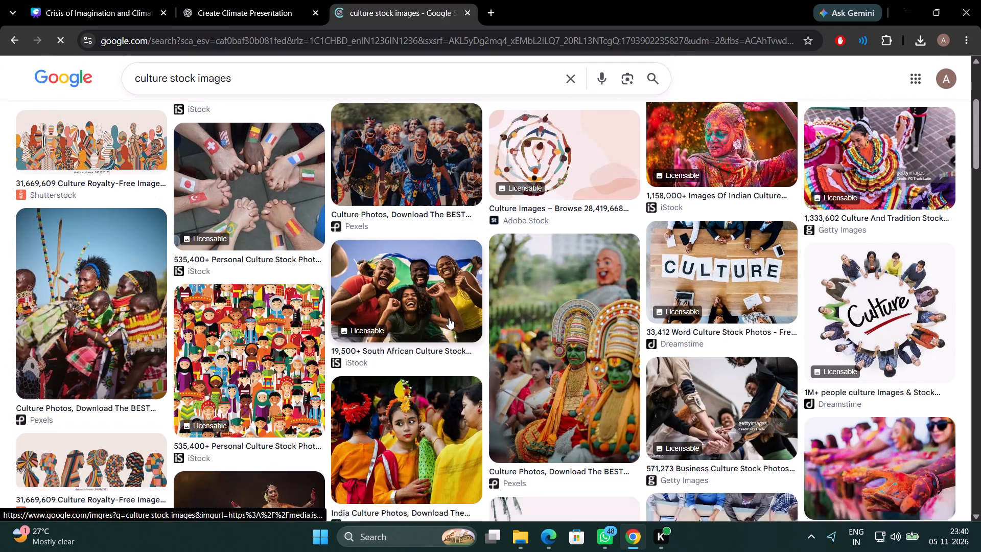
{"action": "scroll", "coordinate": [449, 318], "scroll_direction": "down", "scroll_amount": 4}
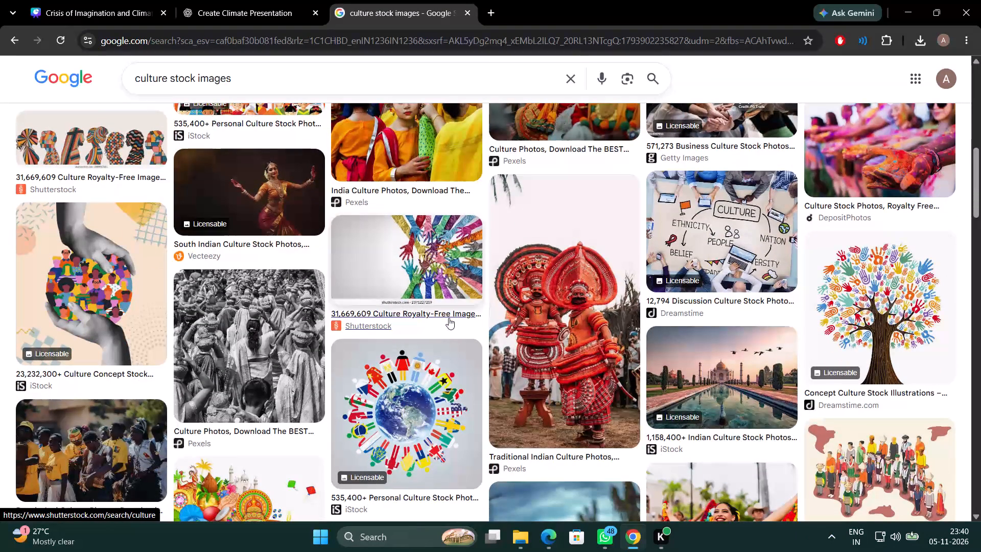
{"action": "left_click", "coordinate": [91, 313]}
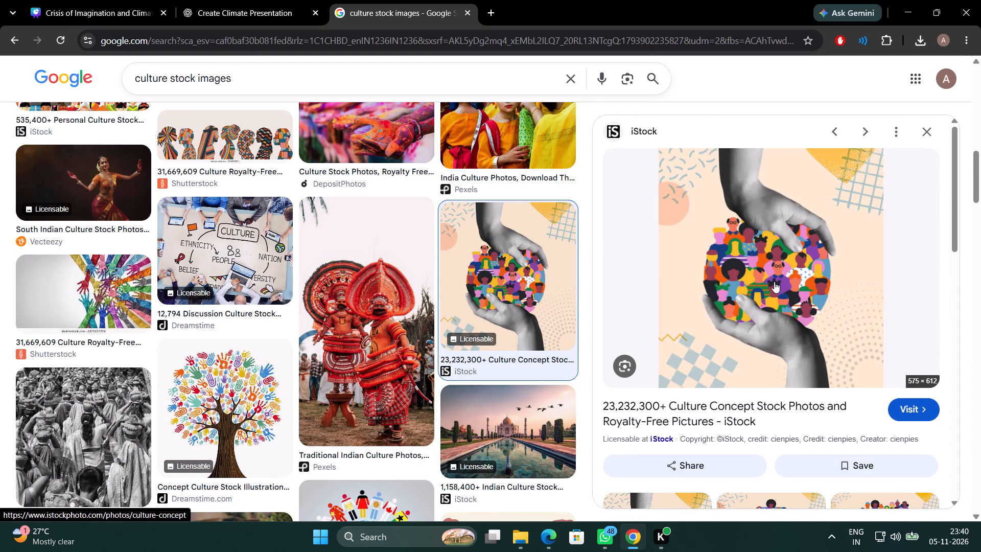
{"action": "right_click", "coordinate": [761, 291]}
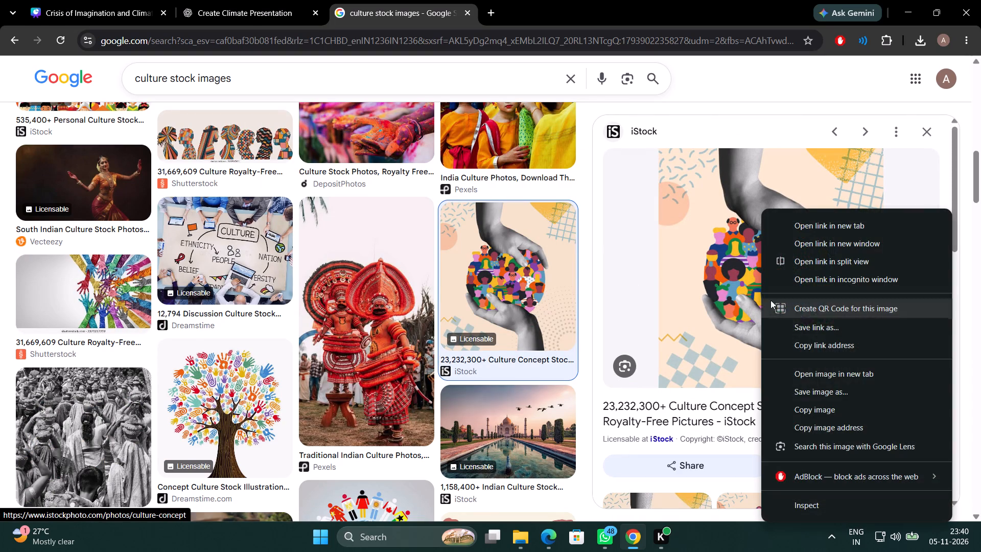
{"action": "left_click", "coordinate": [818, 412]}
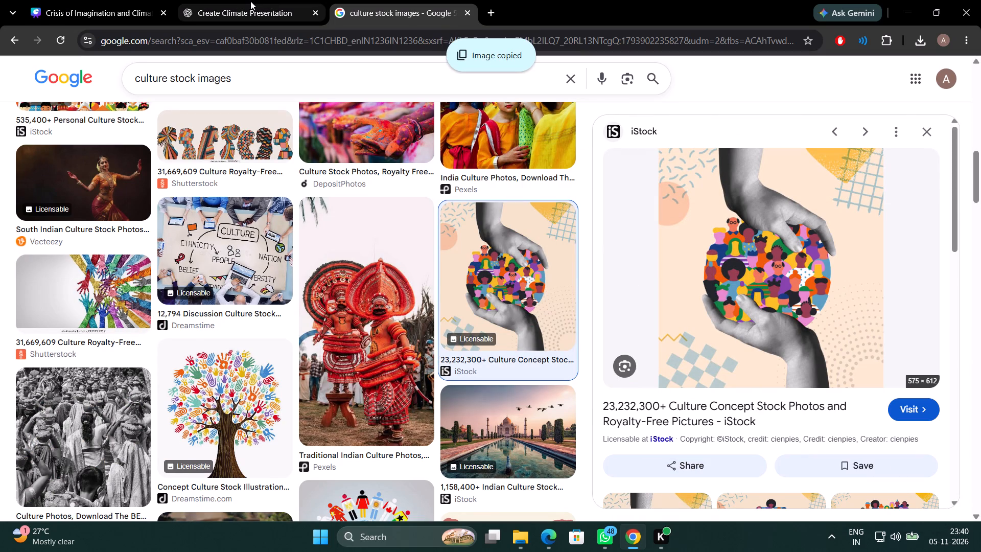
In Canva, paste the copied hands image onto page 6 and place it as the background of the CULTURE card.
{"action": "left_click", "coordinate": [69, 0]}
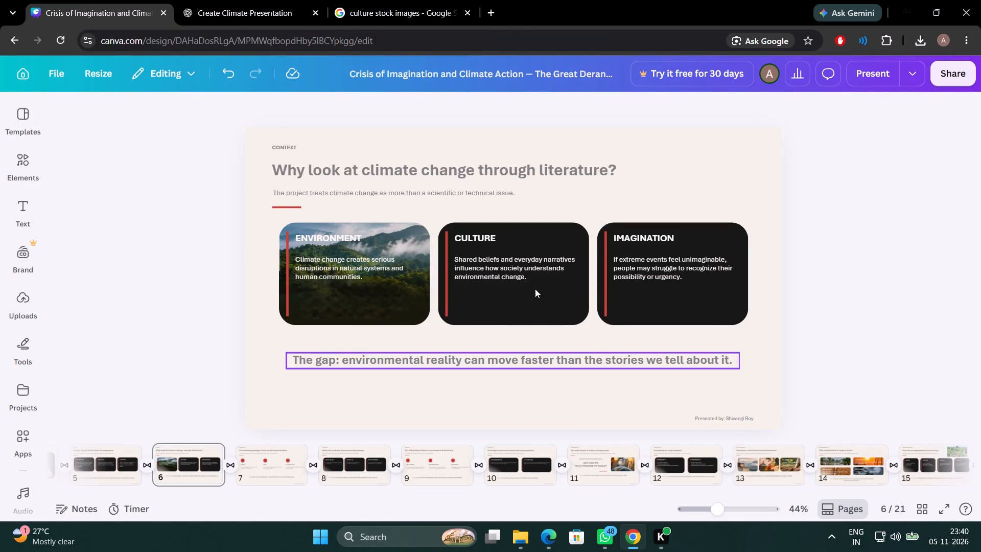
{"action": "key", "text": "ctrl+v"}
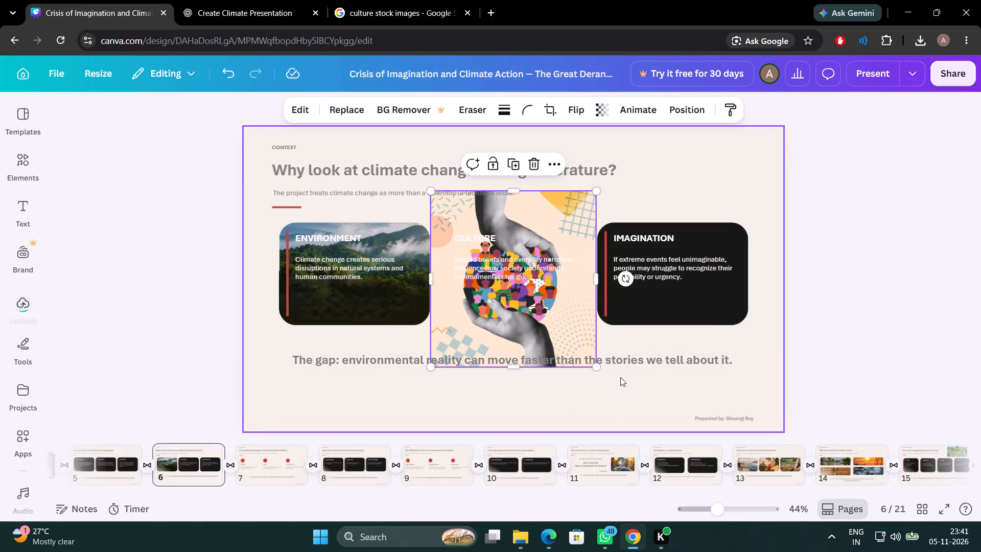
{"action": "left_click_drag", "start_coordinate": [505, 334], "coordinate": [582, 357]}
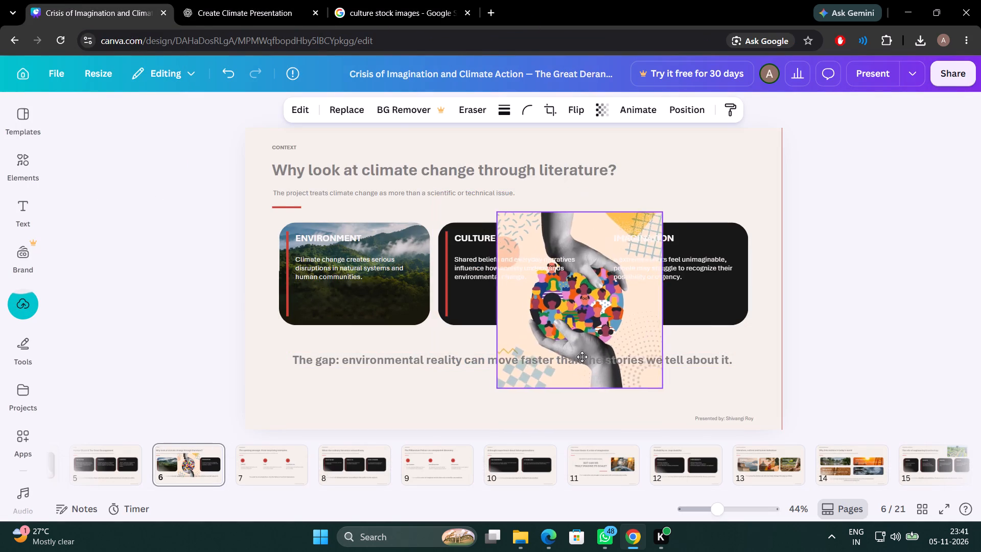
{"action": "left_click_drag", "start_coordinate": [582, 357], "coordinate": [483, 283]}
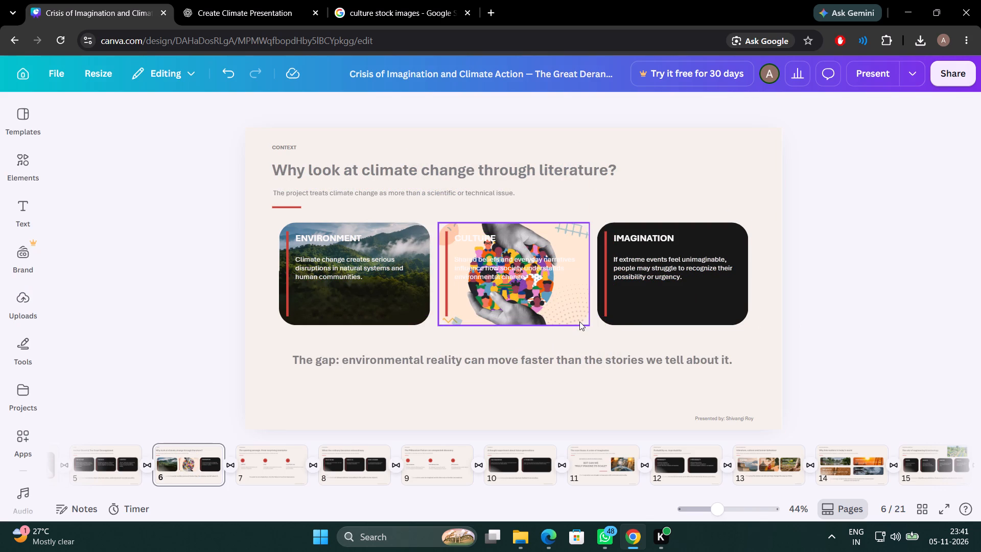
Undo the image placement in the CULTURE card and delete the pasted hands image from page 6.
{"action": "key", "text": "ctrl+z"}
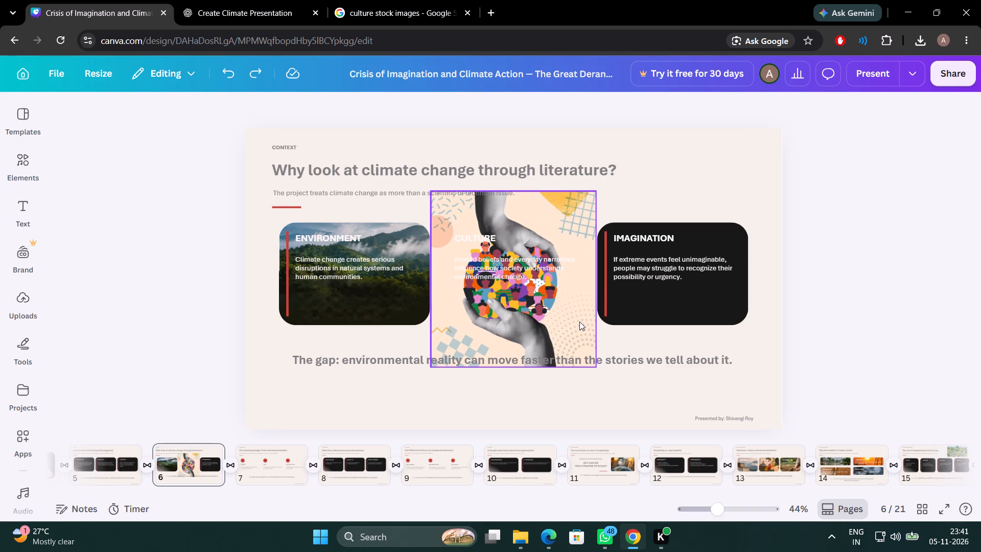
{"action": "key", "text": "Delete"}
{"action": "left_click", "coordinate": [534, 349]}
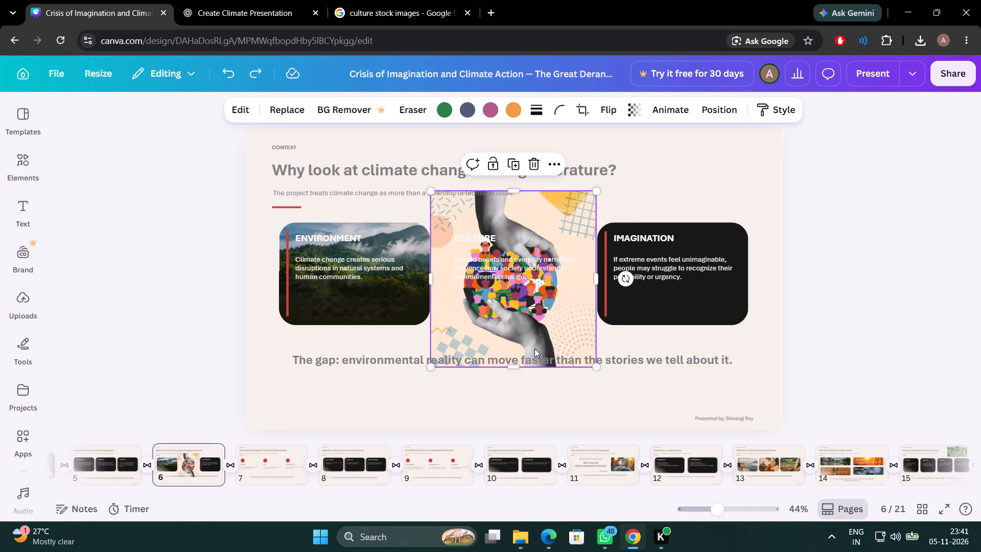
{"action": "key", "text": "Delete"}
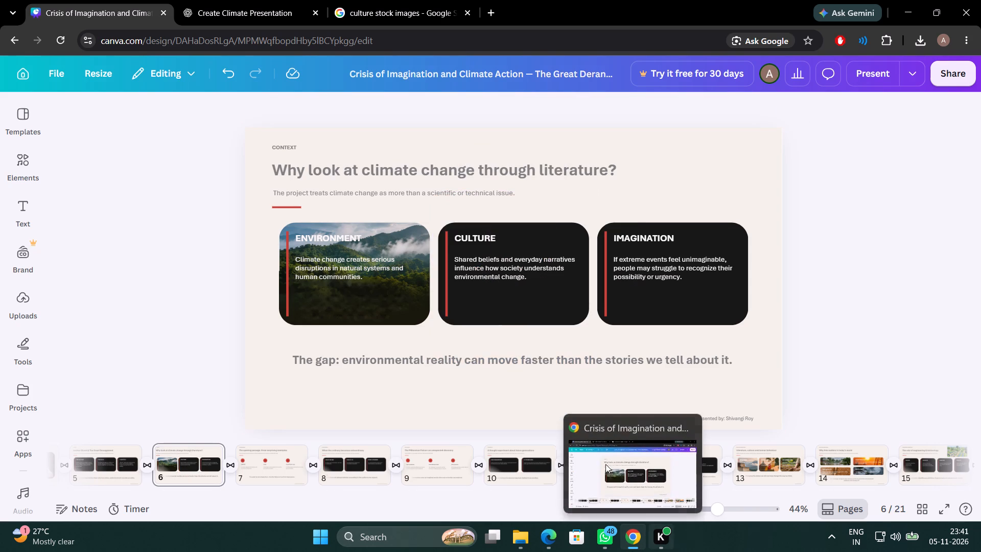
Return to the Google image results, close the iStock preview and browse for another image suited to the CULTURE card.
{"action": "left_click", "coordinate": [436, 0]}
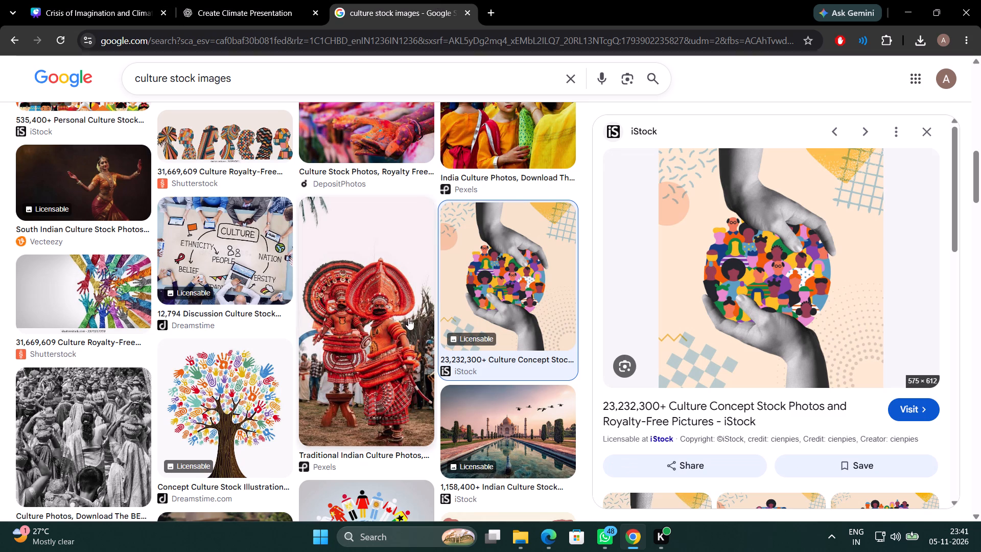
{"action": "left_click", "coordinate": [933, 129]}
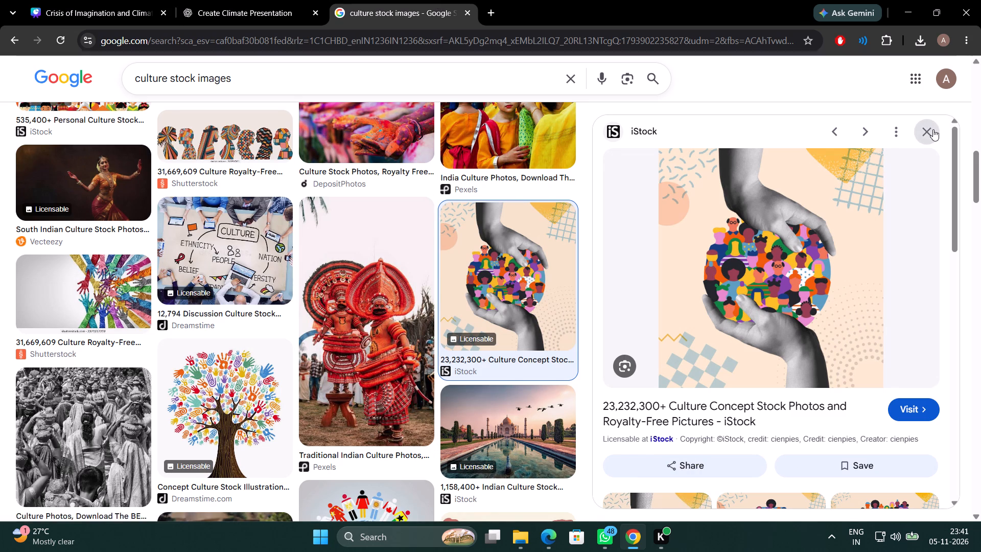
{"action": "scroll", "coordinate": [569, 394], "scroll_direction": "down", "scroll_amount": 3}
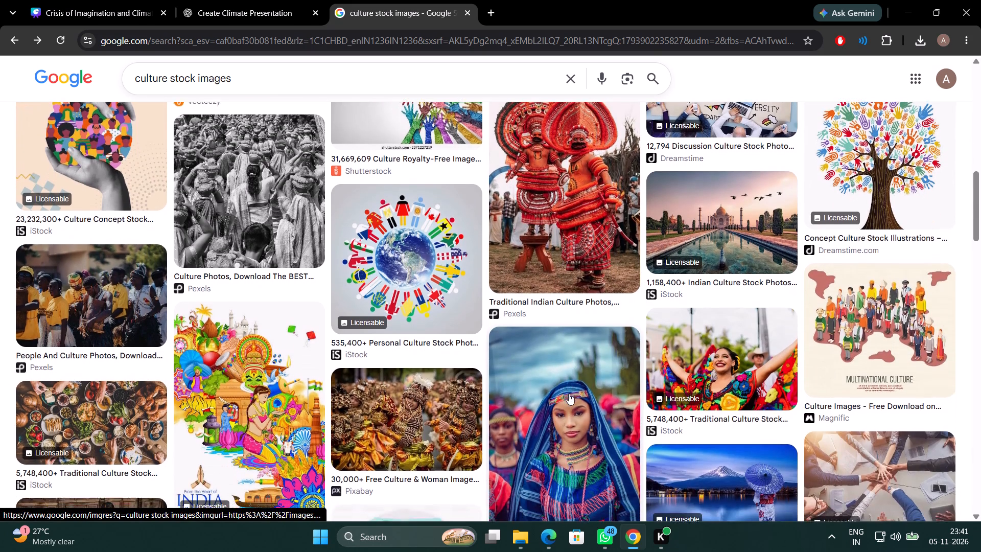
{"action": "scroll", "coordinate": [569, 394], "scroll_direction": "down", "scroll_amount": 2}
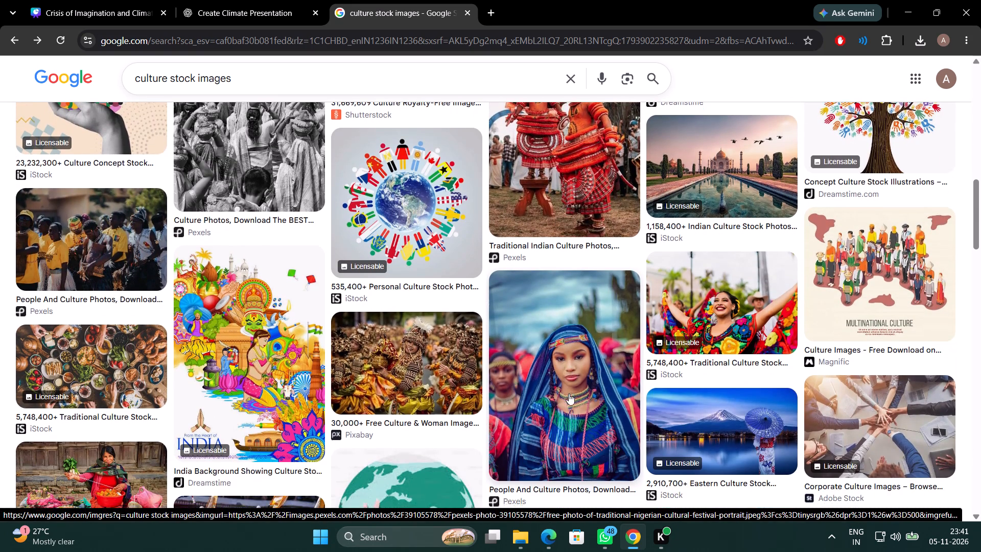
{"action": "scroll", "coordinate": [569, 394], "scroll_direction": "down", "scroll_amount": 4}
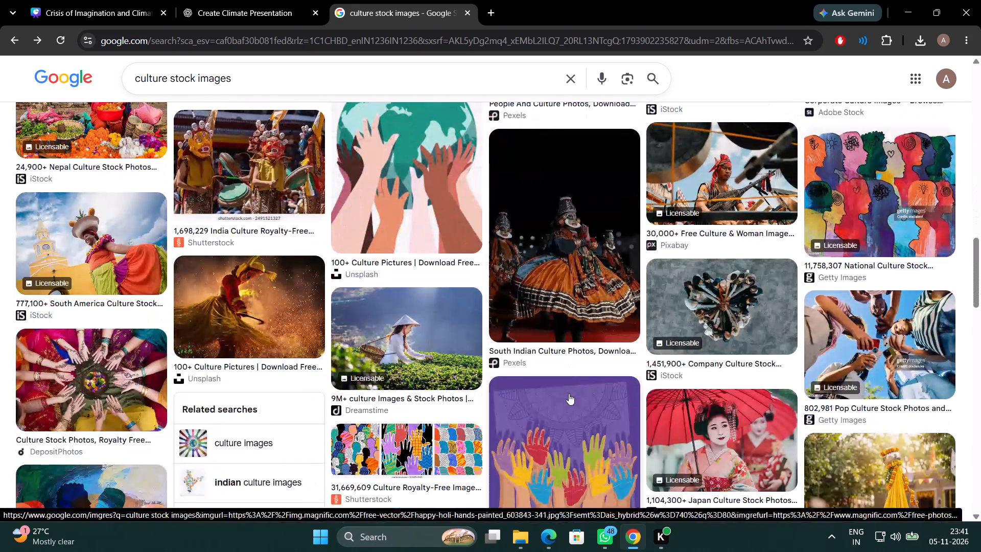
{"action": "scroll", "coordinate": [569, 394], "scroll_direction": "down", "scroll_amount": 8}
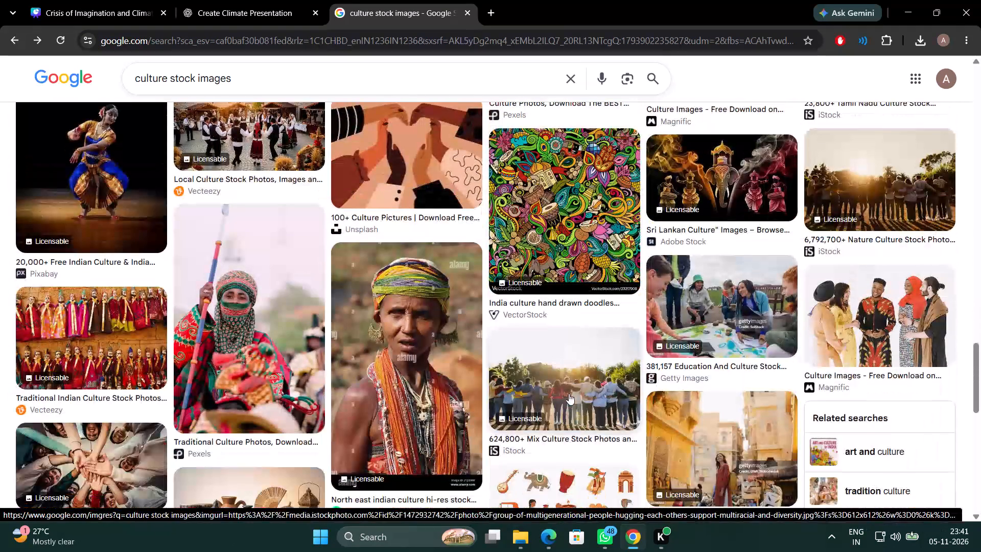
{"action": "scroll", "coordinate": [569, 394], "scroll_direction": "down", "scroll_amount": 2}
{"action": "scroll", "coordinate": [569, 394], "scroll_direction": "up", "scroll_amount": 9}
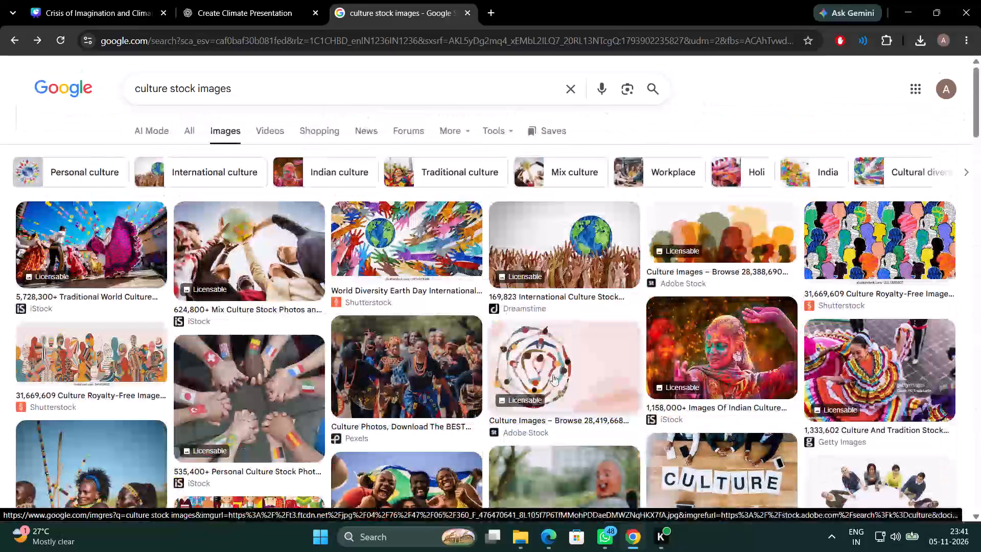
Switch the search to AI Mode and copy the Adobe Stock image of overlapping head silhouettes under Global Diversity & Unity Concepts.
{"action": "left_click", "coordinate": [152, 129]}
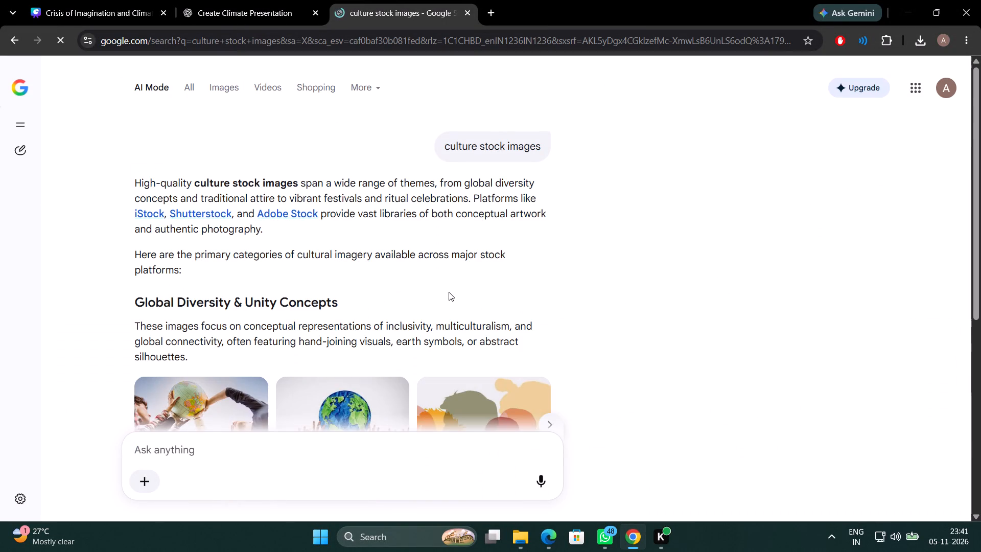
{"action": "scroll", "coordinate": [453, 297], "scroll_direction": "down", "scroll_amount": 2}
{"action": "scroll", "coordinate": [453, 297], "scroll_direction": "up", "scroll_amount": 3}
{"action": "scroll", "coordinate": [453, 297], "scroll_direction": "down", "scroll_amount": 2}
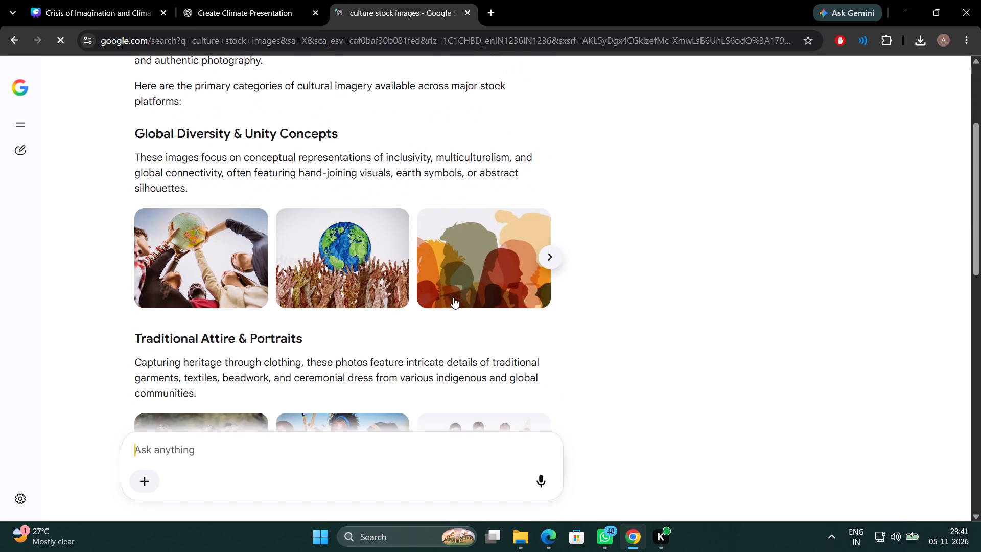
{"action": "scroll", "coordinate": [453, 297], "scroll_direction": "down", "scroll_amount": 2}
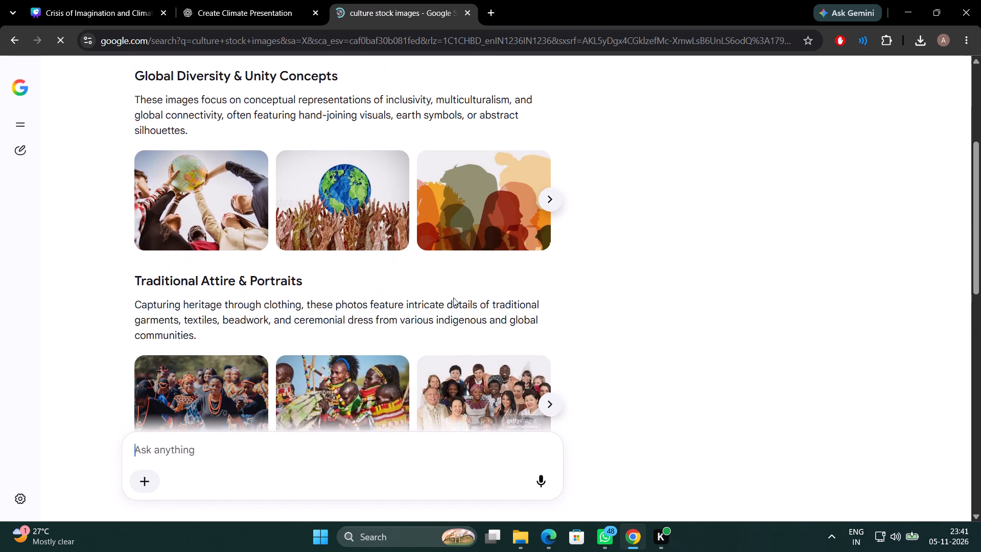
{"action": "left_click", "coordinate": [482, 193]}
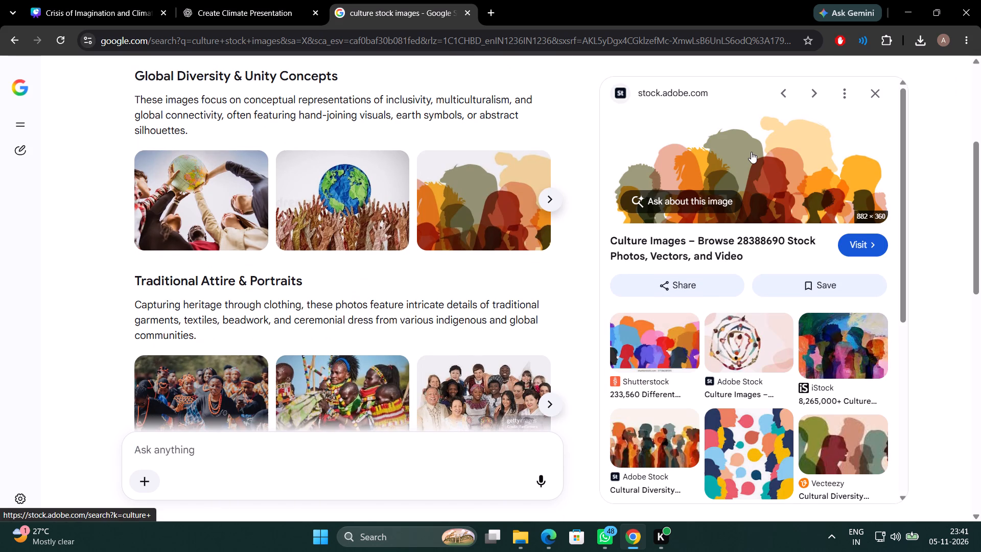
{"action": "right_click", "coordinate": [751, 152]}
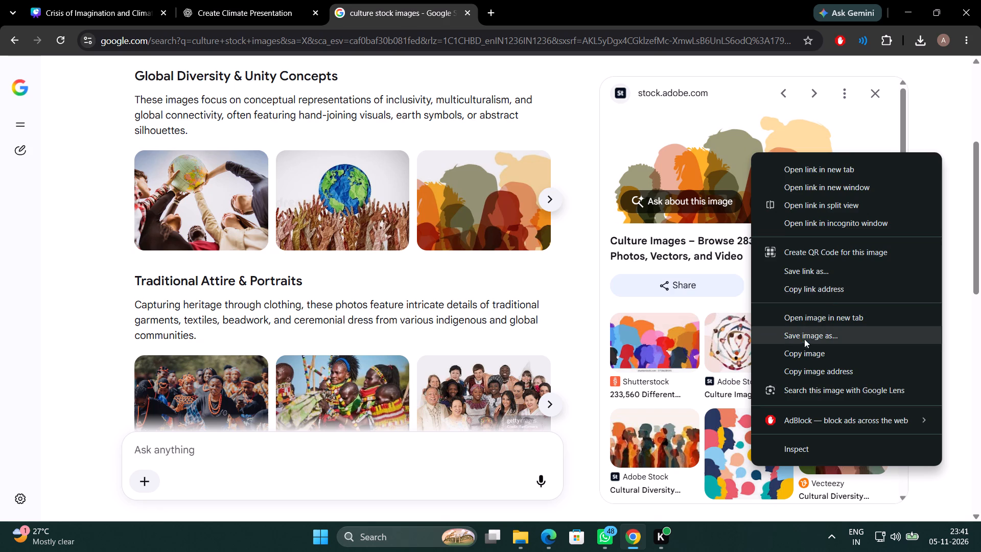
{"action": "left_click", "coordinate": [798, 348]}
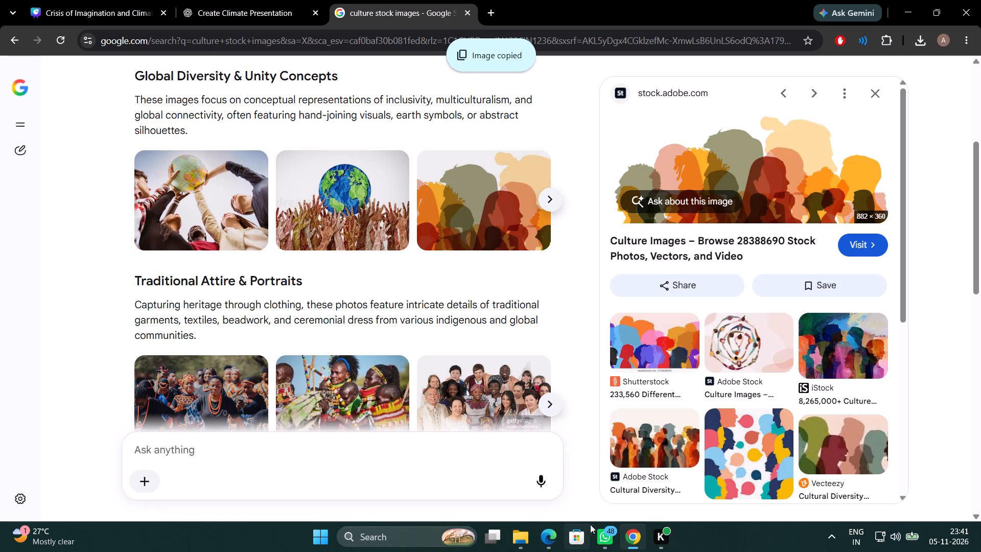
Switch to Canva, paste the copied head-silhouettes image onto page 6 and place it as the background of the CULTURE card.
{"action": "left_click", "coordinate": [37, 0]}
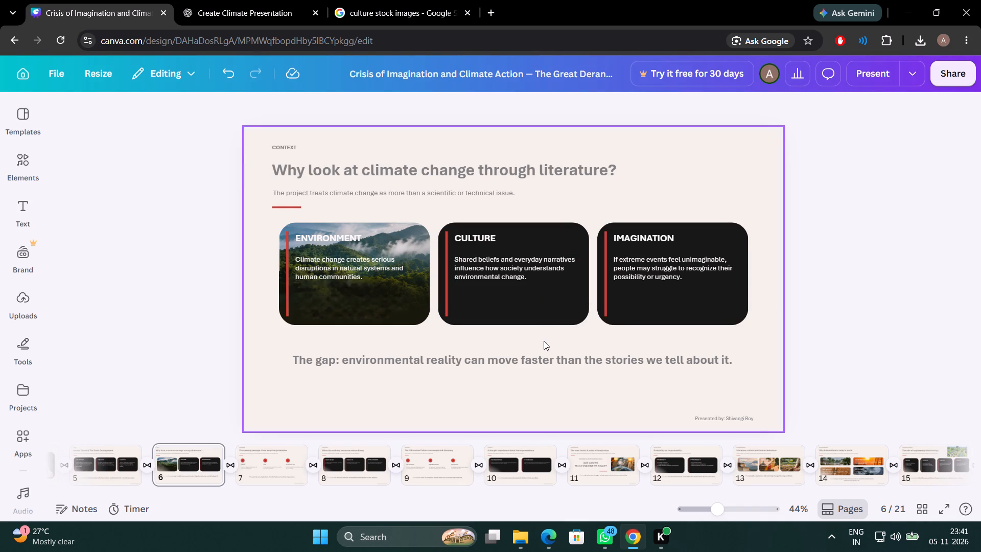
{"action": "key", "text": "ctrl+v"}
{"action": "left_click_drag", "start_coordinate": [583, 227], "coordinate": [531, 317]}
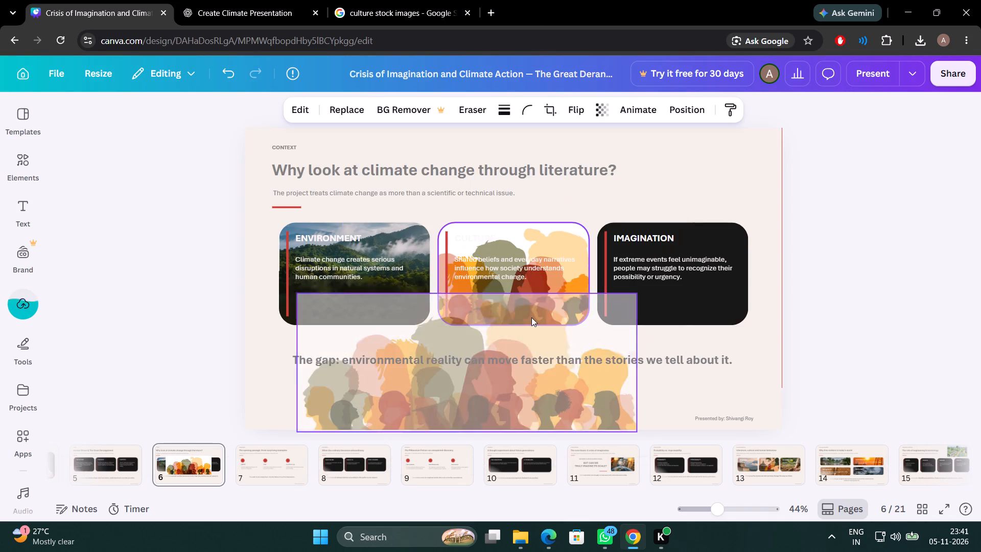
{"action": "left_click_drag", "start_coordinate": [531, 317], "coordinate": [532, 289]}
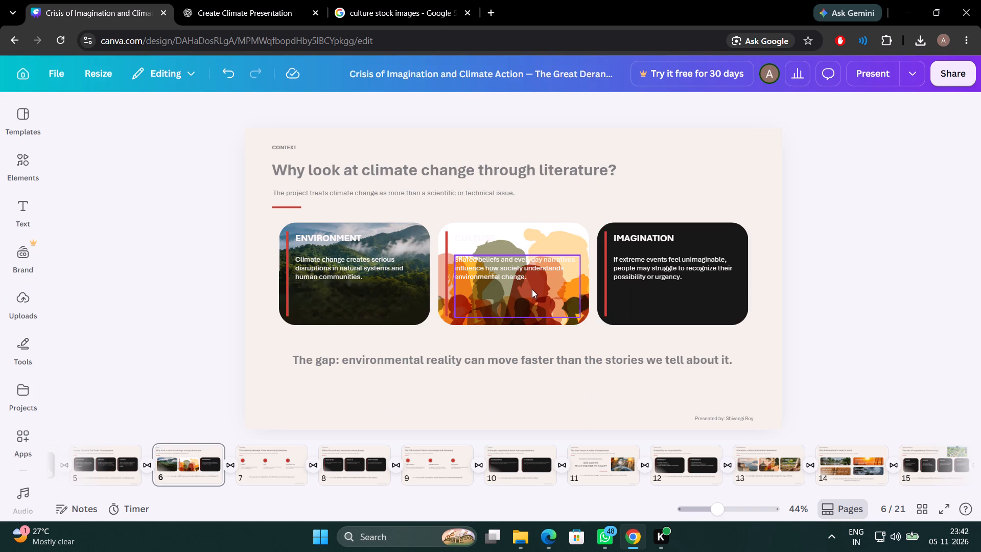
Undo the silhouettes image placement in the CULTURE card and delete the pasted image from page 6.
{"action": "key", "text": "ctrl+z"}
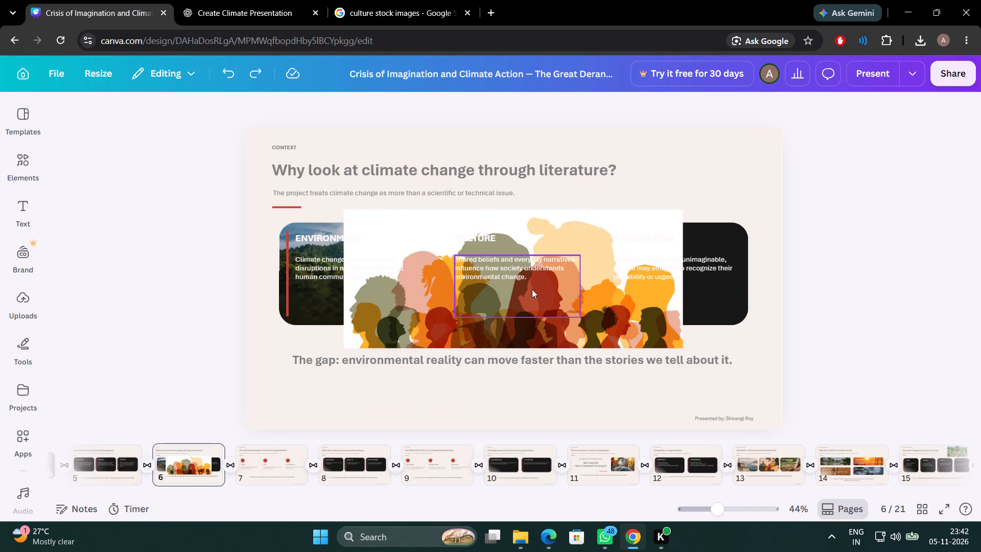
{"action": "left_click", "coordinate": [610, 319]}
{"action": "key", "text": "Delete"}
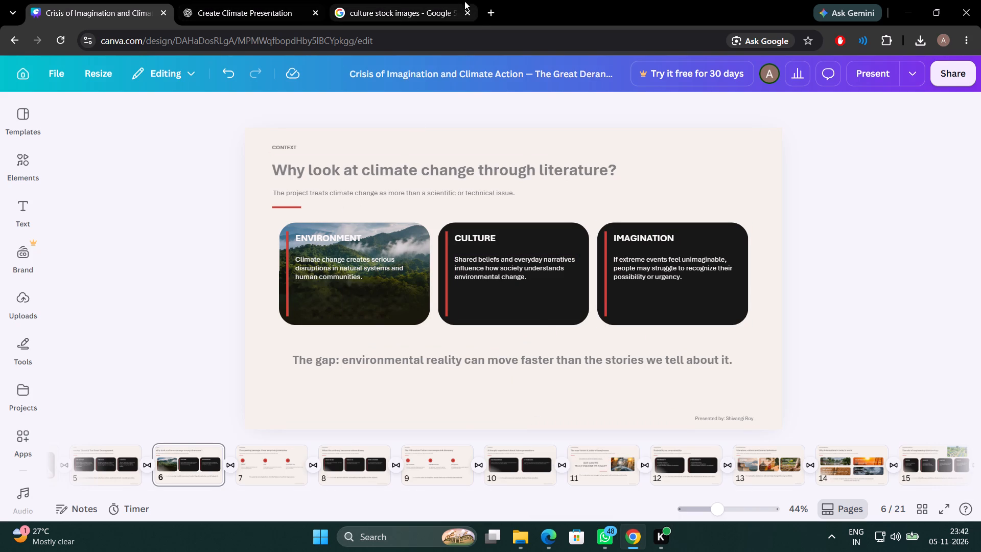
Return to the Google AI Mode results, close the Adobe Stock preview and look through the suggested culture images.
{"action": "left_click", "coordinate": [392, 0]}
{"action": "scroll", "coordinate": [662, 336], "scroll_direction": "down", "scroll_amount": 1}
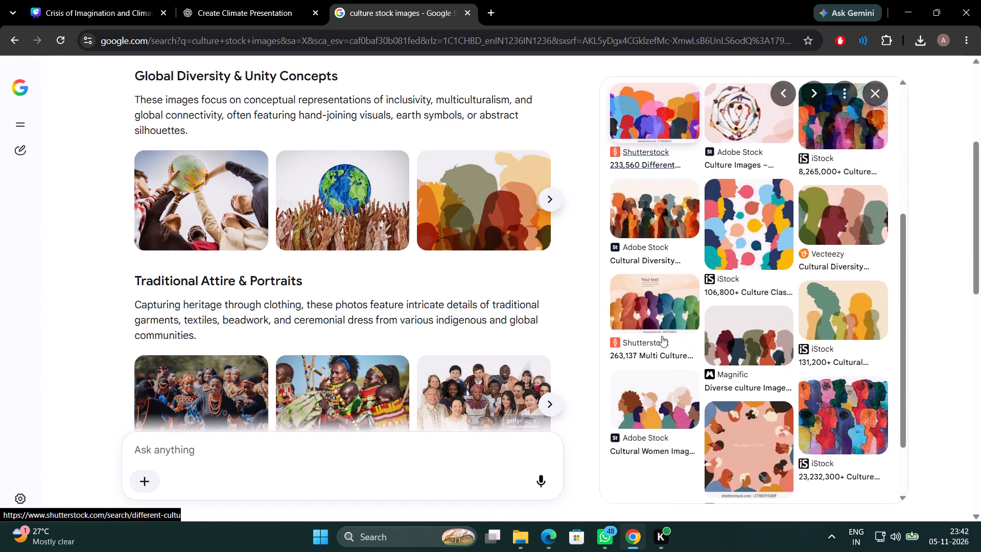
{"action": "scroll", "coordinate": [662, 336], "scroll_direction": "down", "scroll_amount": 2}
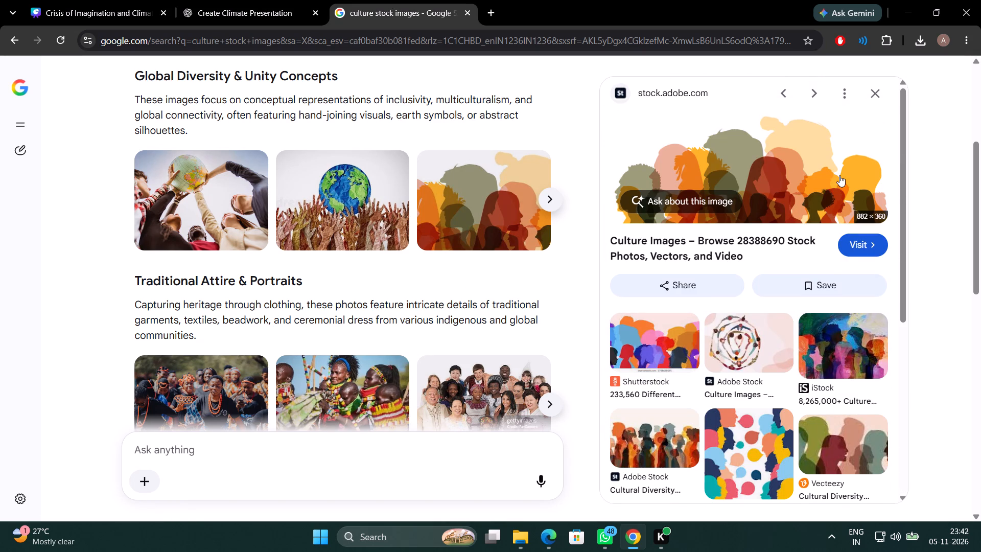
{"action": "left_click", "coordinate": [871, 94]}
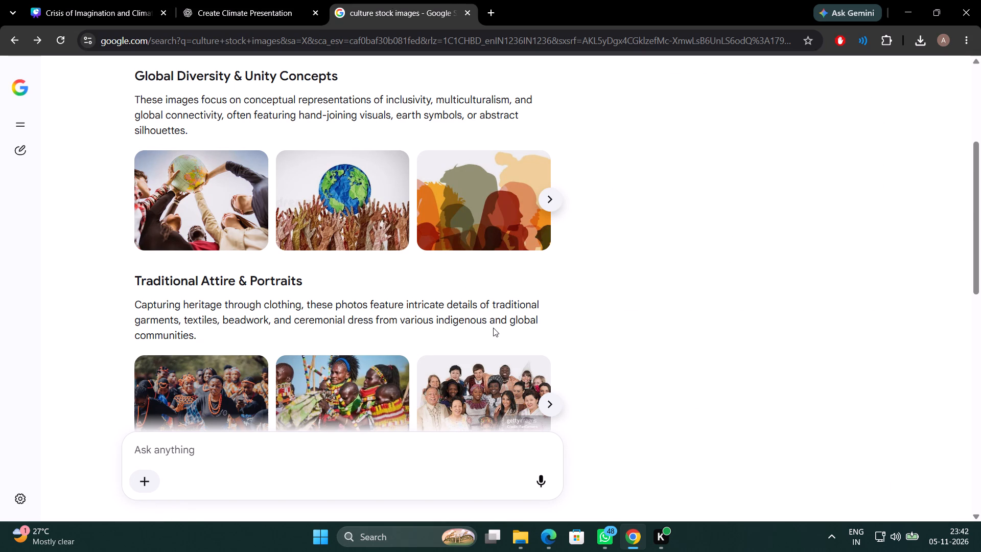
{"action": "scroll", "coordinate": [493, 328], "scroll_direction": "down", "scroll_amount": 6}
{"action": "scroll", "coordinate": [493, 328], "scroll_direction": "up", "scroll_amount": 1}
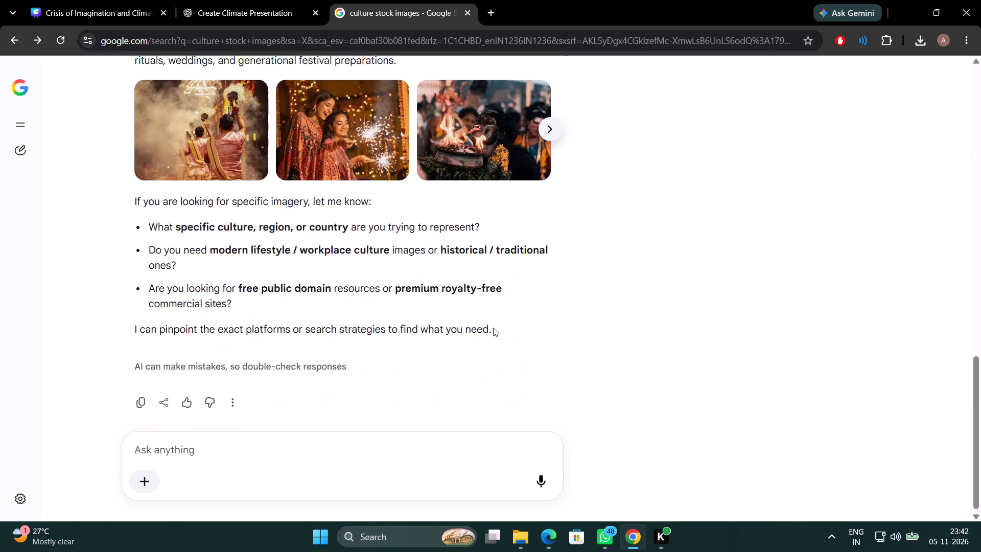
{"action": "scroll", "coordinate": [493, 328], "scroll_direction": "up", "scroll_amount": 1}
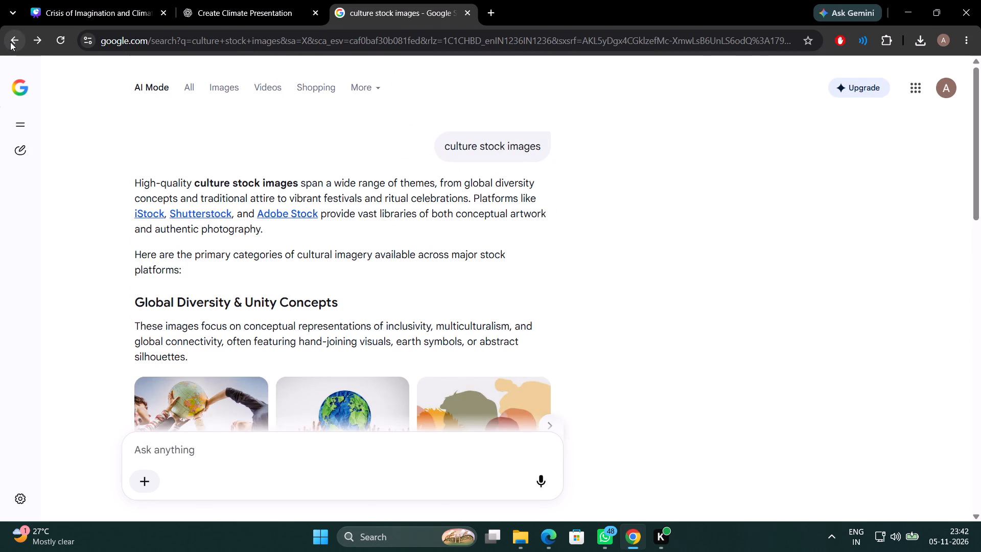
Go back to the Google image results and refine the search to "culture stock images dark theme".
{"action": "left_click", "coordinate": [10, 42]}
{"action": "left_click", "coordinate": [258, 88]}
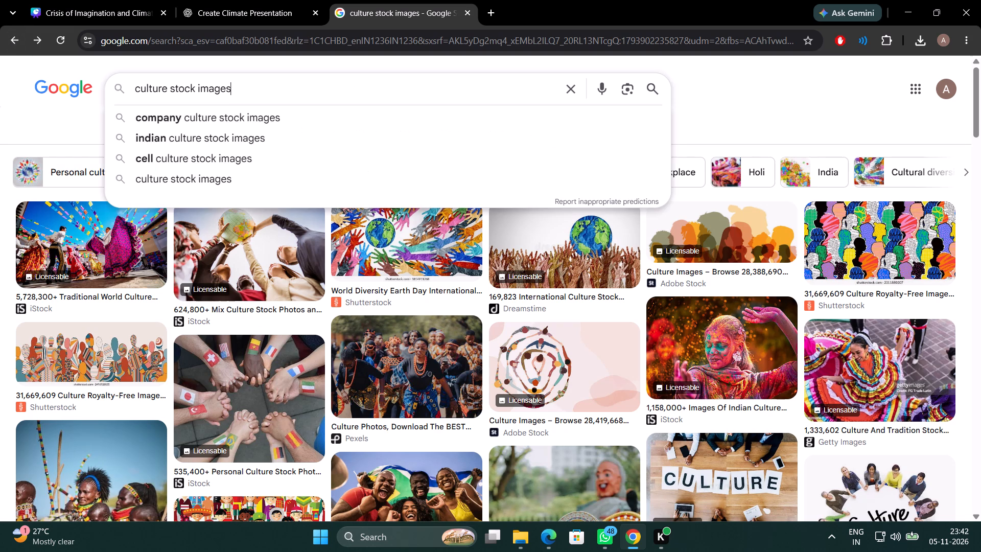
{"action": "key", "text": "space"}
{"action": "type", "text": "adr"}
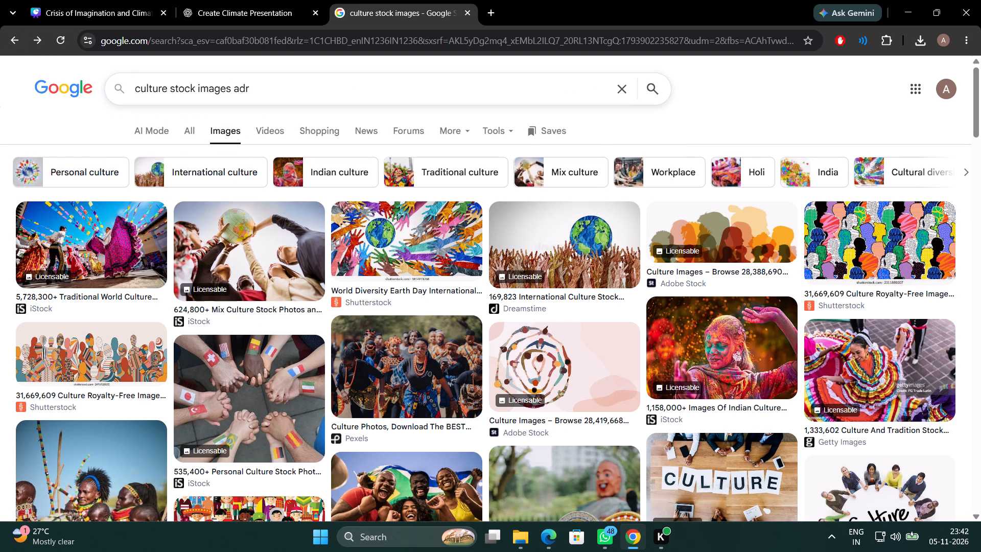
{"action": "key", "text": "BackSpace"}
{"action": "key", "text": "BackSpace"}
{"action": "key", "text": "BackSpace"}
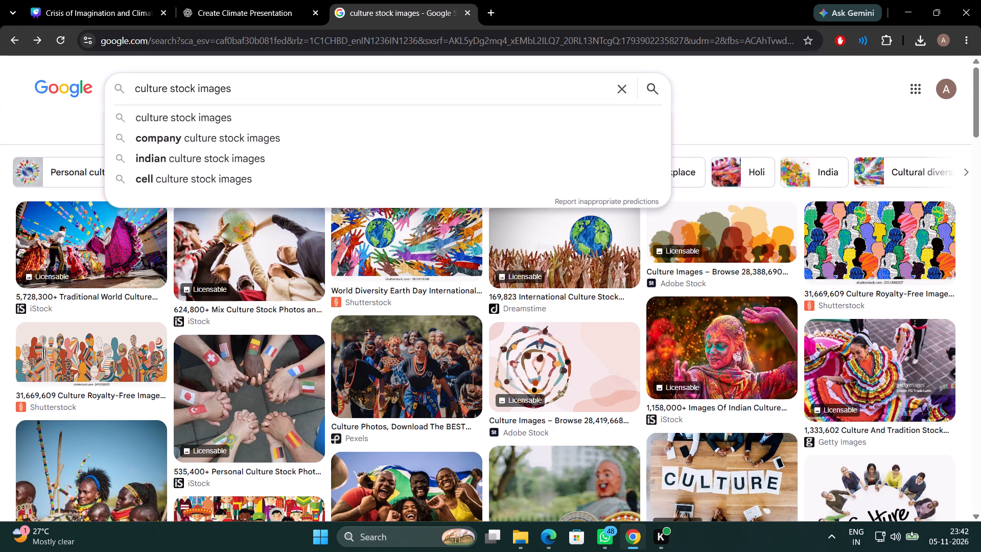
{"action": "type", "text": "dark"}
{"action": "key", "text": "space"}
{"action": "type", "text": "theme"}
{"action": "key", "text": "Return"}
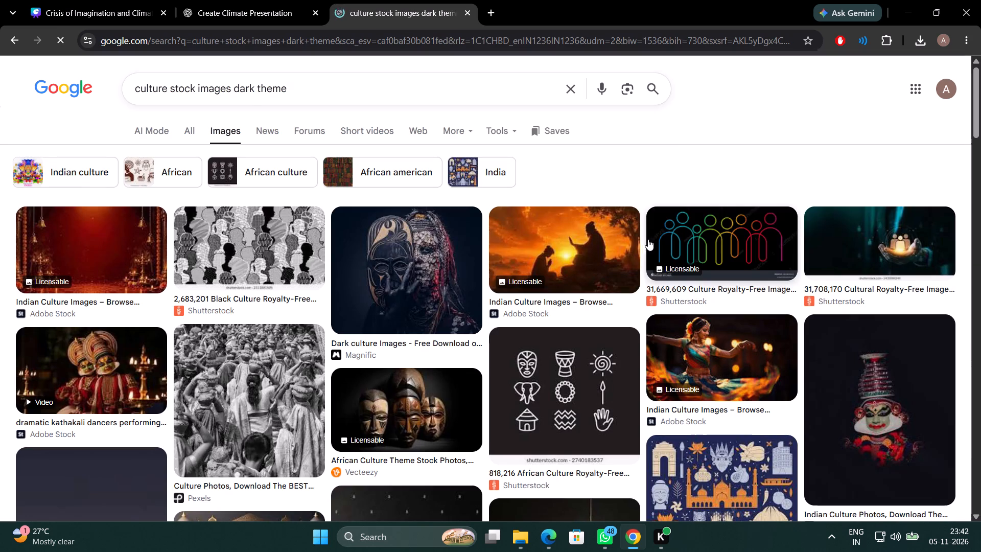
Browse the dark-theme culture image results for a background suited to the CULTURE card.
{"action": "scroll", "coordinate": [608, 225], "scroll_direction": "down", "scroll_amount": 1}
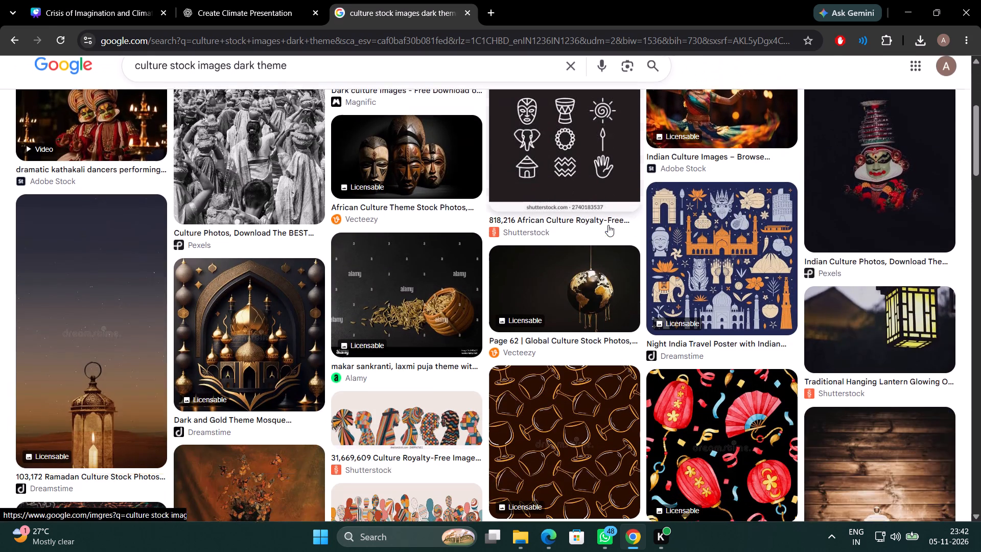
{"action": "scroll", "coordinate": [608, 225], "scroll_direction": "down", "scroll_amount": 4}
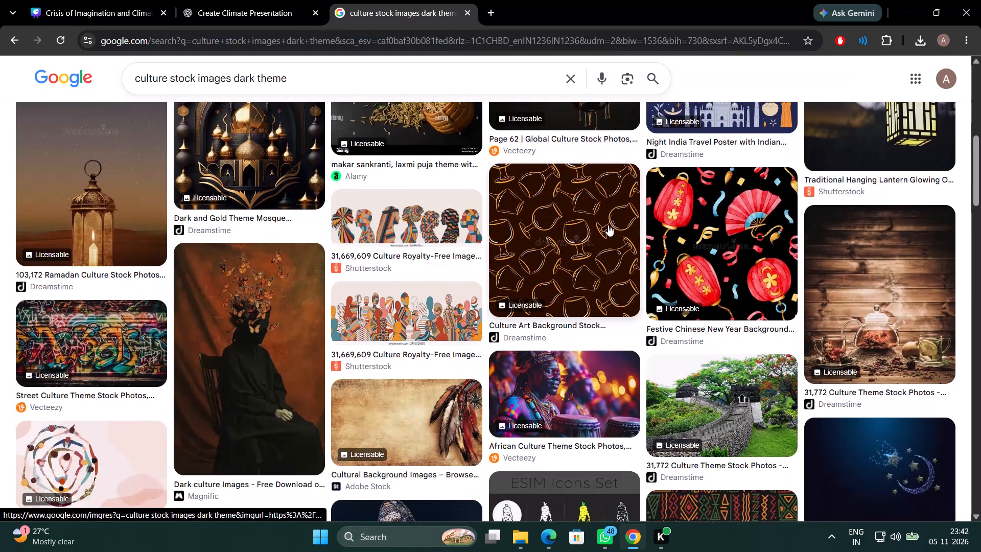
{"action": "scroll", "coordinate": [608, 225], "scroll_direction": "down", "scroll_amount": 4}
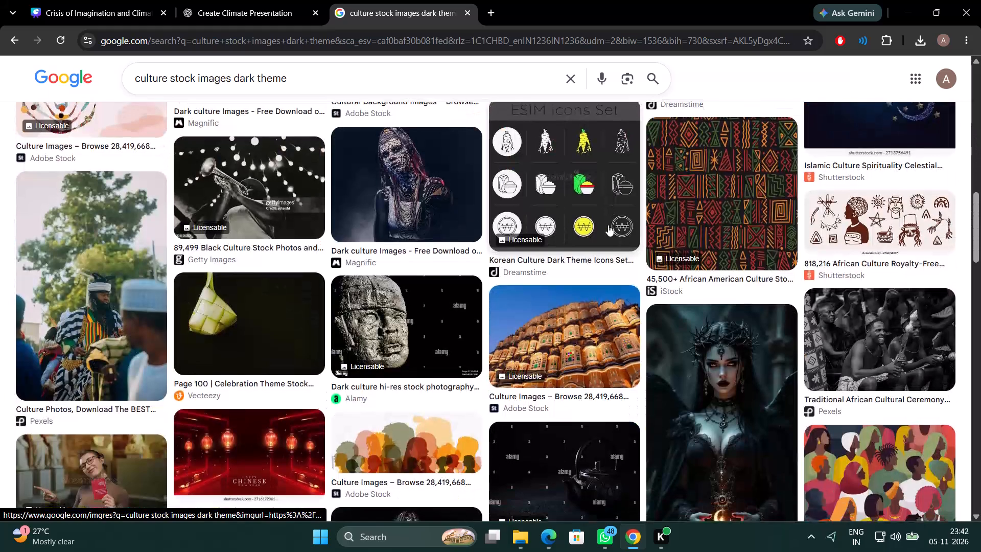
{"action": "scroll", "coordinate": [608, 225], "scroll_direction": "down", "scroll_amount": 2}
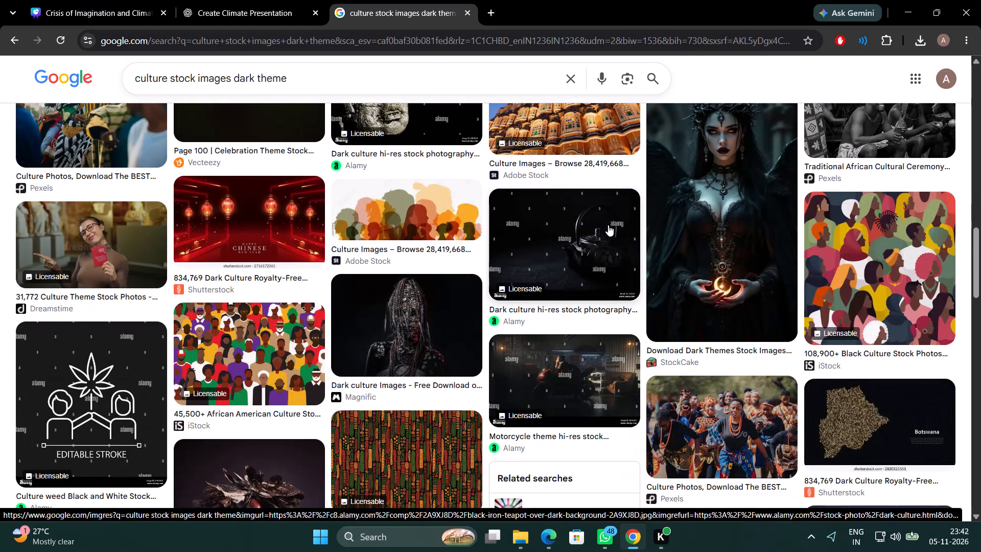
{"action": "scroll", "coordinate": [608, 225], "scroll_direction": "down", "scroll_amount": 2}
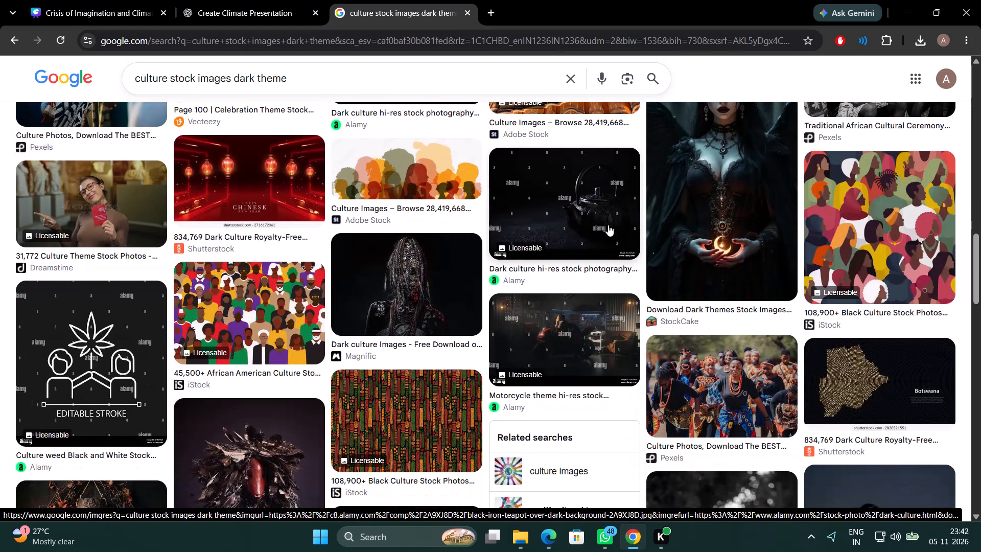
{"action": "scroll", "coordinate": [608, 225], "scroll_direction": "down", "scroll_amount": 6}
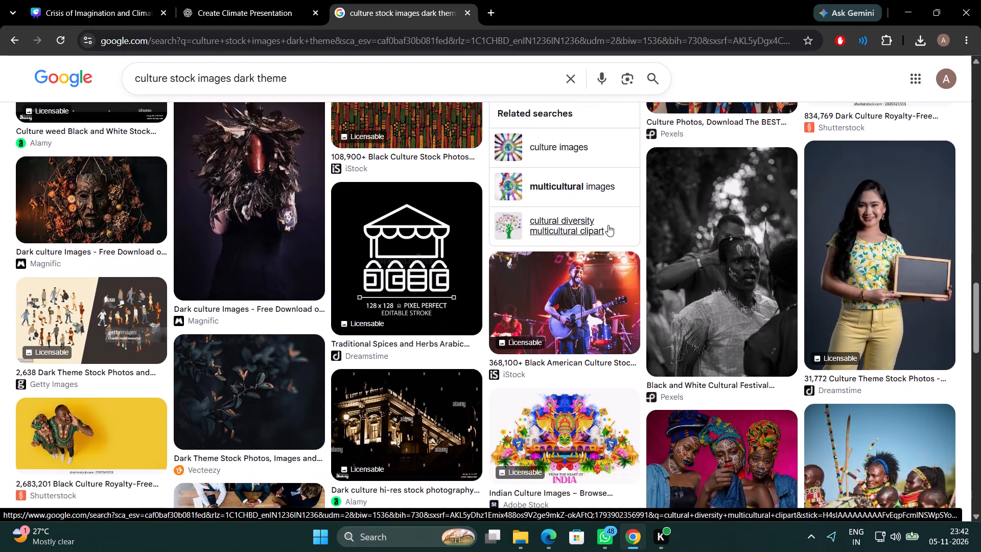
{"action": "scroll", "coordinate": [608, 225], "scroll_direction": "down", "scroll_amount": 3}
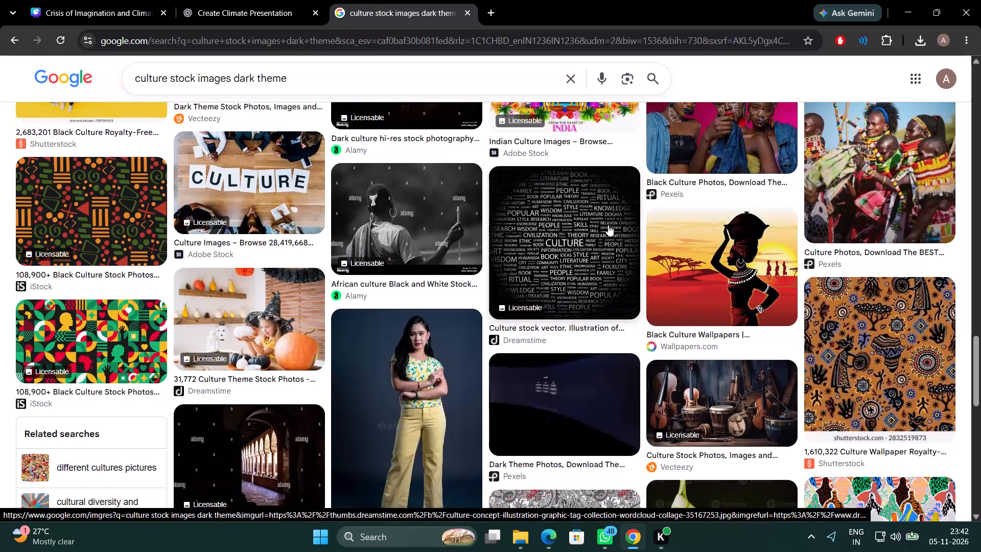
{"action": "scroll", "coordinate": [608, 225], "scroll_direction": "down", "scroll_amount": 1}
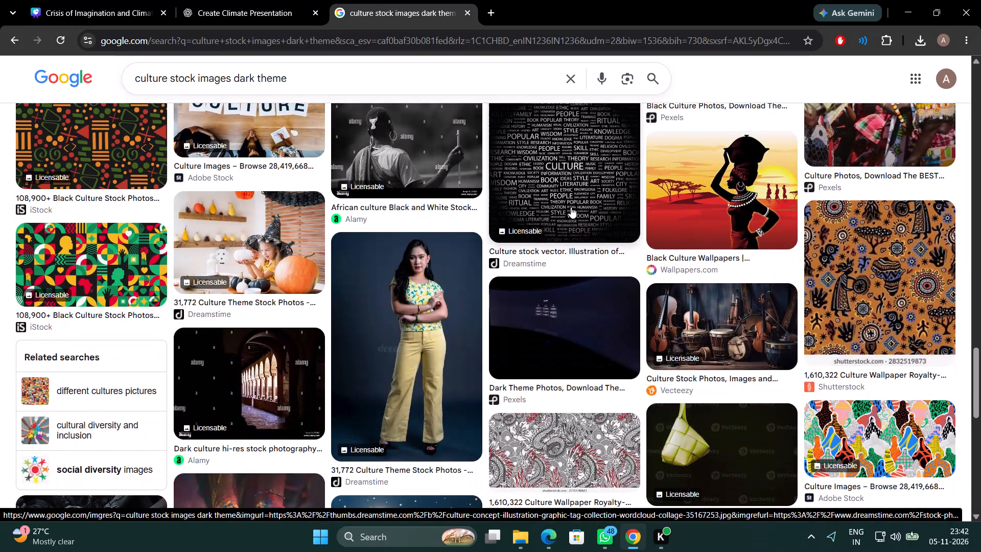
Preview the Dreamstime culture word-collage image and look through its related images.
{"action": "left_click", "coordinate": [571, 207]}
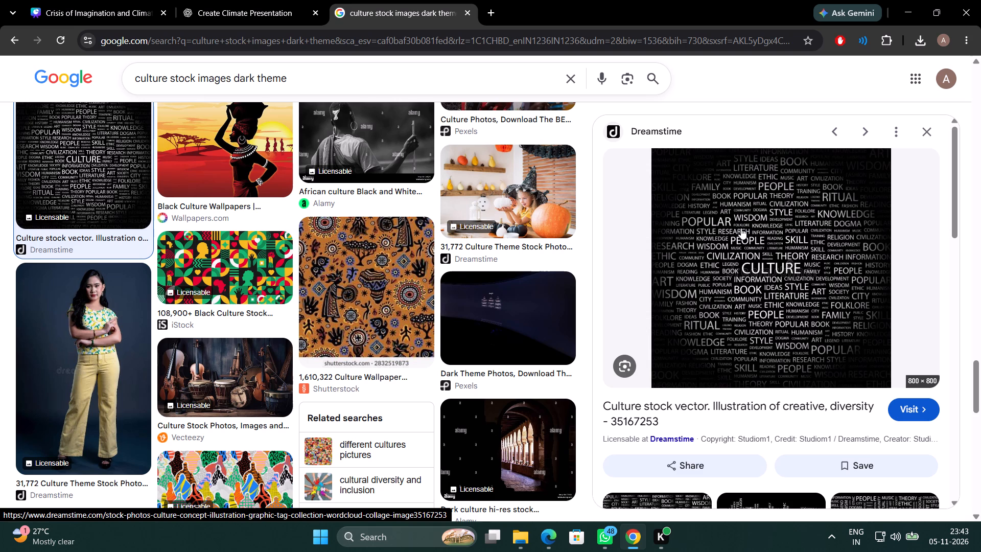
{"action": "scroll", "coordinate": [729, 325], "scroll_direction": "down", "scroll_amount": 2}
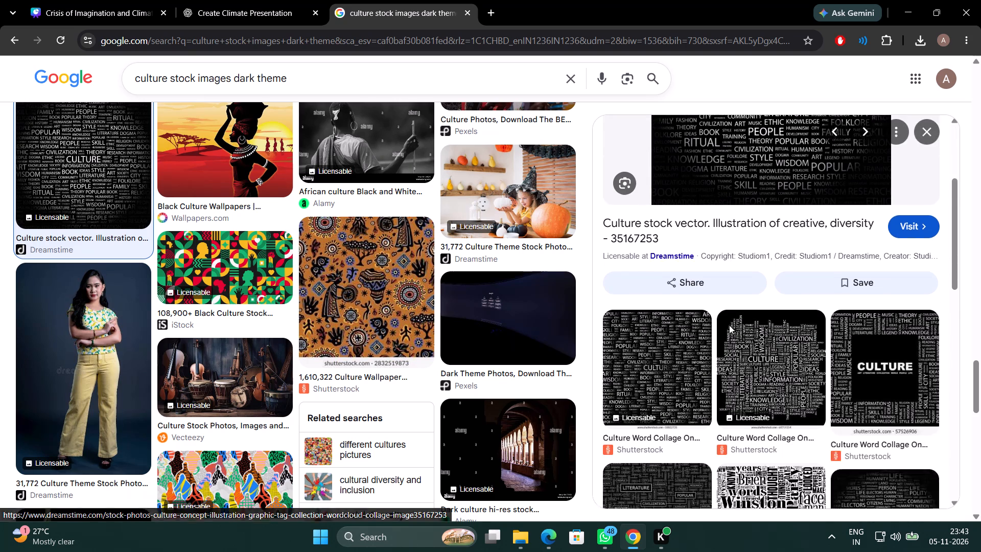
{"action": "scroll", "coordinate": [729, 325], "scroll_direction": "down", "scroll_amount": 6}
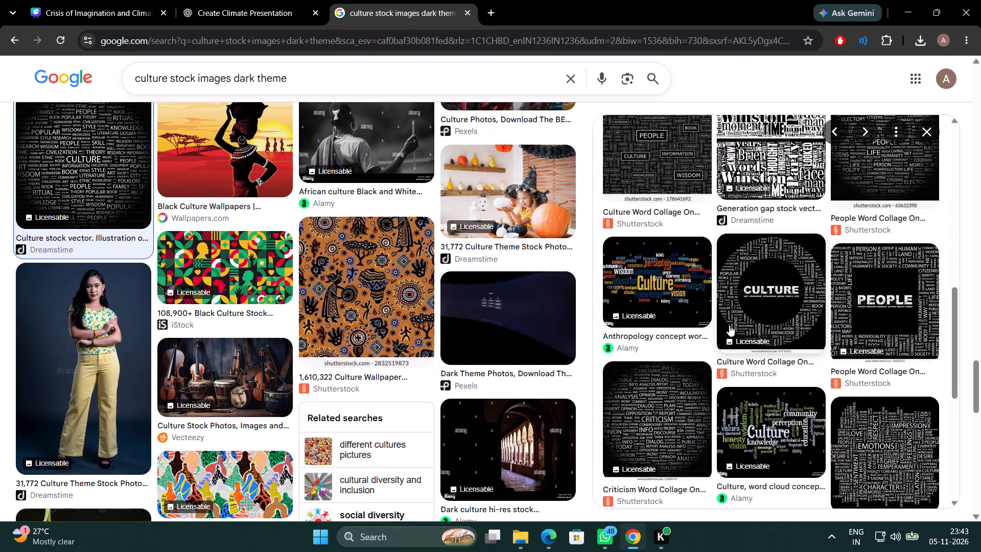
{"action": "scroll", "coordinate": [729, 325], "scroll_direction": "down", "scroll_amount": 2}
{"action": "scroll", "coordinate": [436, 351], "scroll_direction": "down", "scroll_amount": 1}
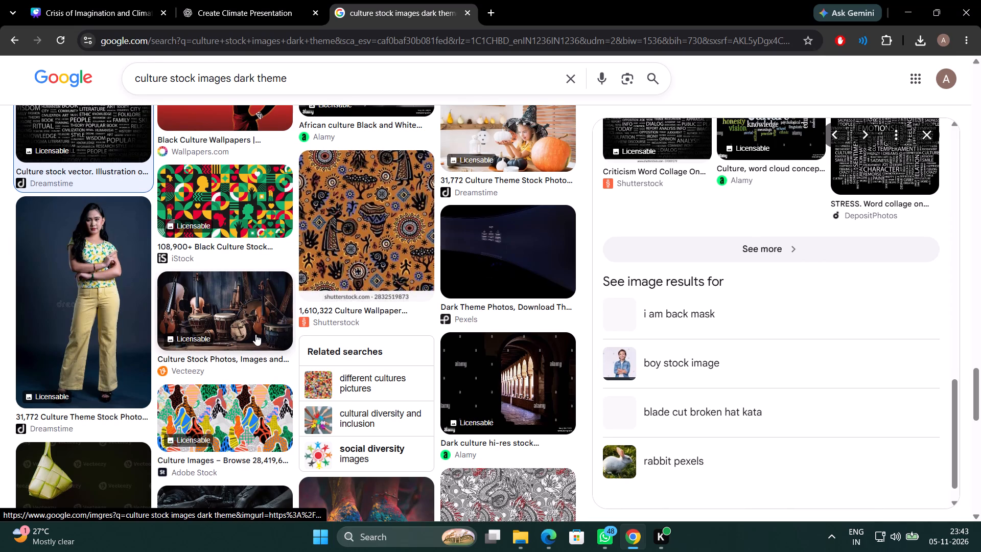
Browse the remaining dark-theme culture image results for a background suited to the CULTURE card.
{"action": "scroll", "coordinate": [255, 334], "scroll_direction": "down", "scroll_amount": 4}
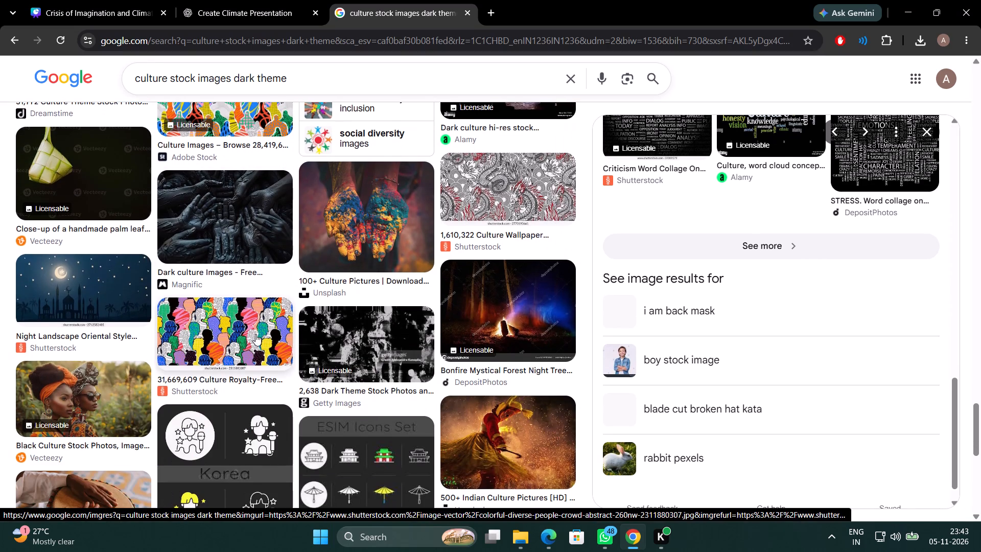
{"action": "scroll", "coordinate": [255, 334], "scroll_direction": "down", "scroll_amount": 3}
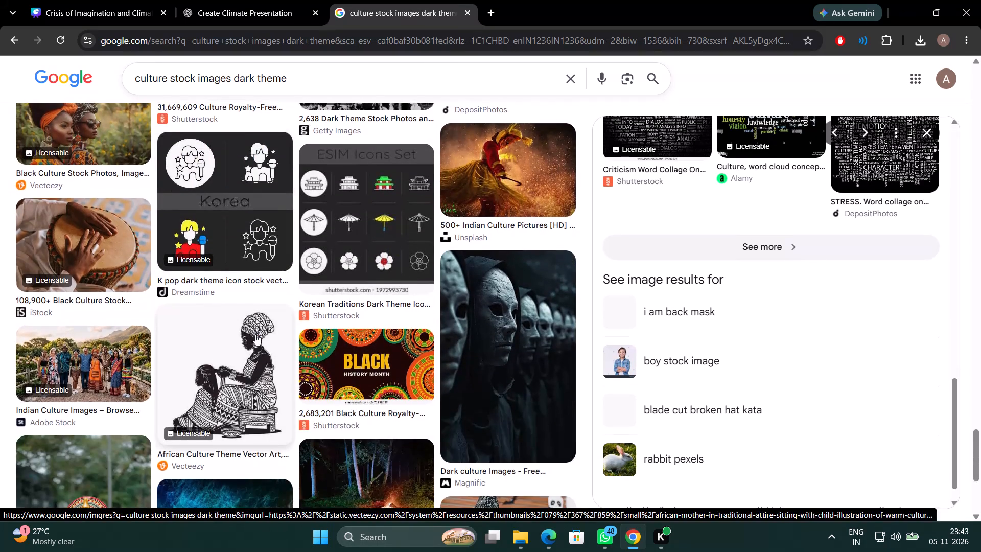
{"action": "scroll", "coordinate": [255, 334], "scroll_direction": "down", "scroll_amount": 4}
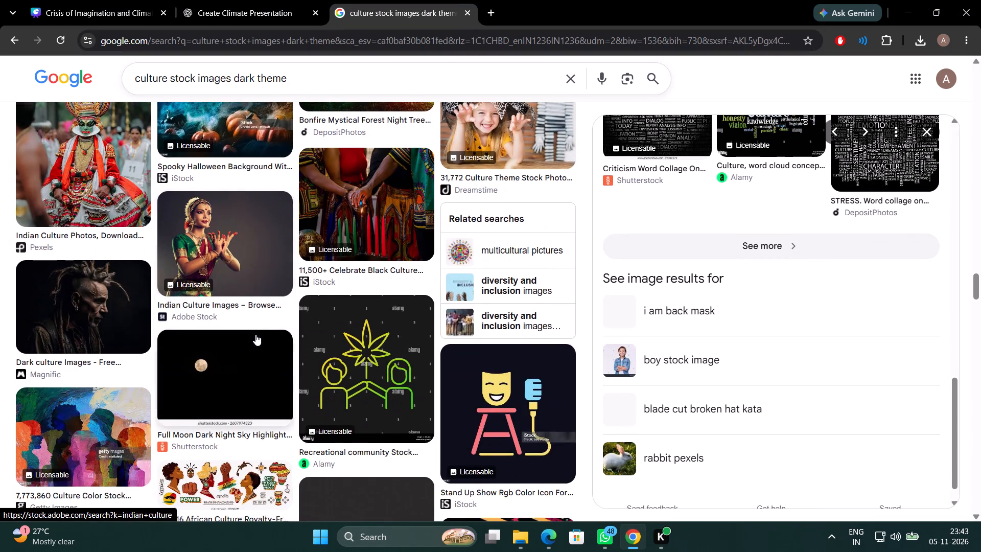
{"action": "scroll", "coordinate": [255, 334], "scroll_direction": "down", "scroll_amount": 9}
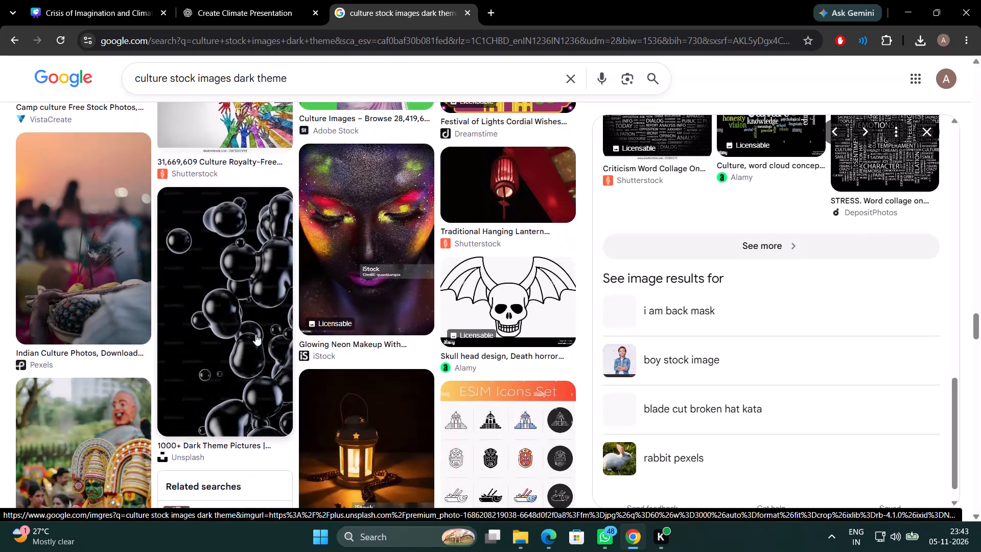
{"action": "scroll", "coordinate": [255, 334], "scroll_direction": "down", "scroll_amount": 8}
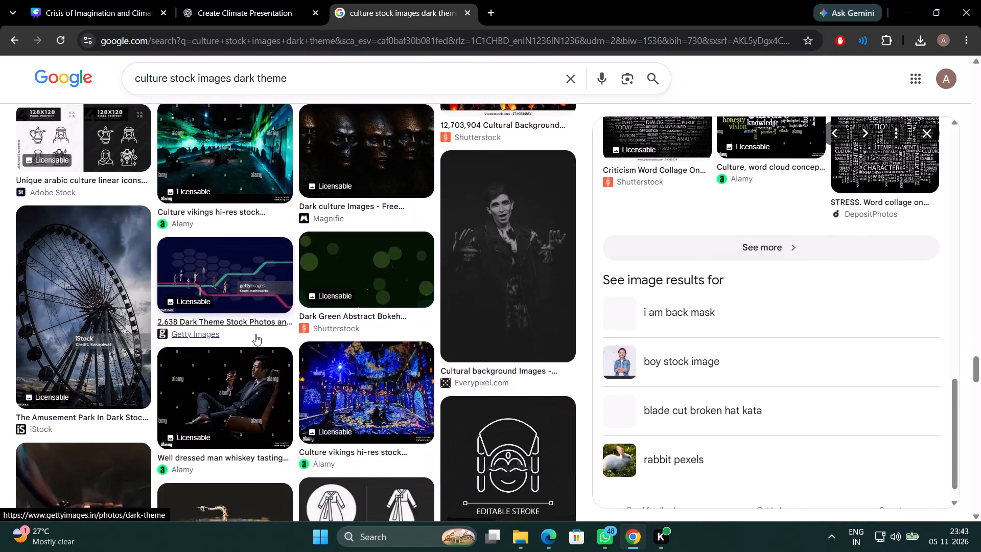
{"action": "scroll", "coordinate": [255, 334], "scroll_direction": "down", "scroll_amount": 6}
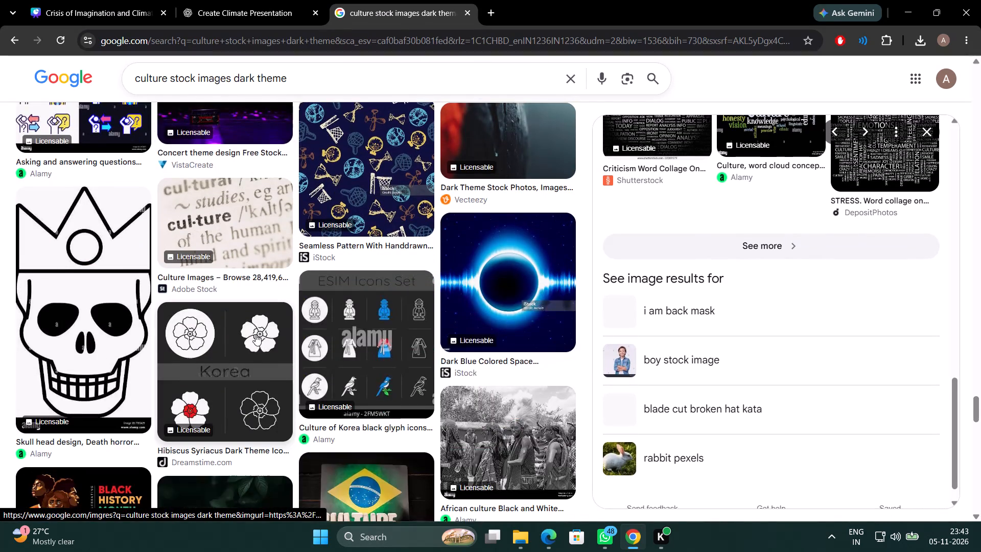
{"action": "scroll", "coordinate": [255, 334], "scroll_direction": "down", "scroll_amount": 7}
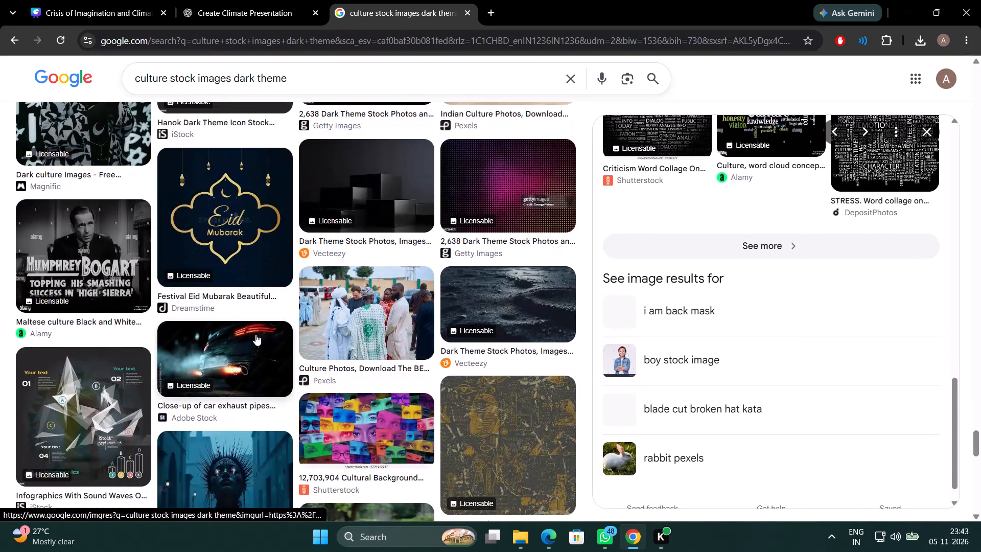
{"action": "scroll", "coordinate": [255, 334], "scroll_direction": "down", "scroll_amount": 1}
{"action": "scroll", "coordinate": [255, 334], "scroll_direction": "up", "scroll_amount": 7}
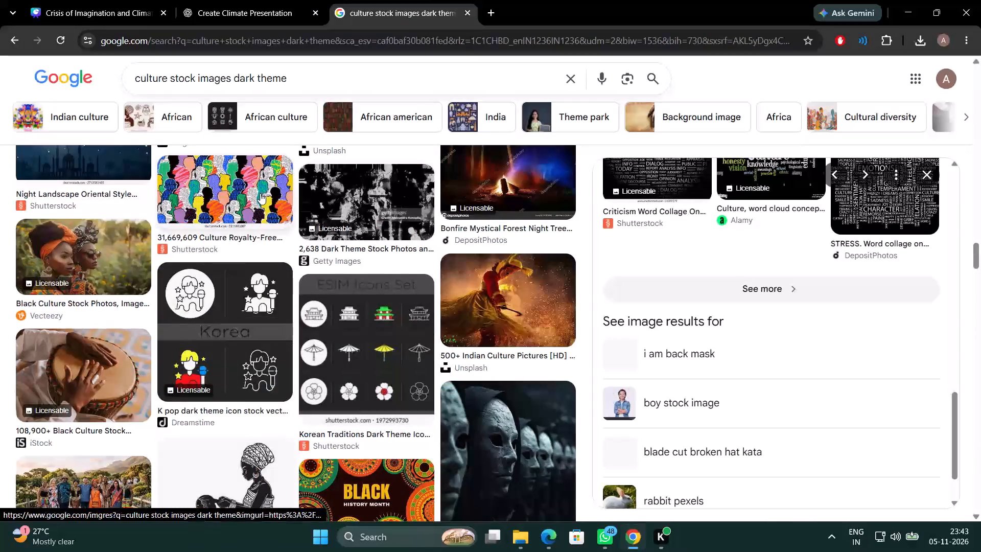
{"action": "scroll", "coordinate": [265, 195], "scroll_direction": "up", "scroll_amount": 12}
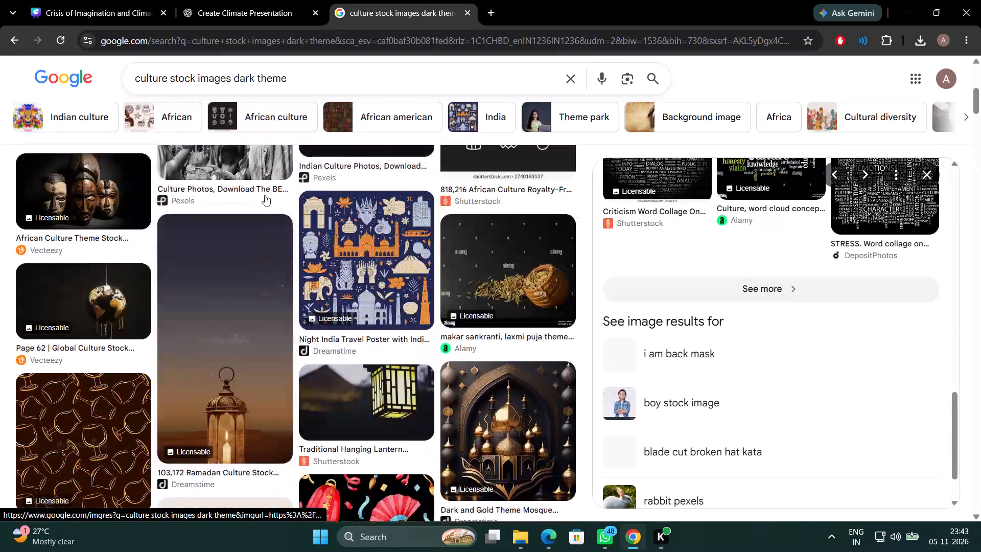
{"action": "scroll", "coordinate": [265, 195], "scroll_direction": "up", "scroll_amount": 4}
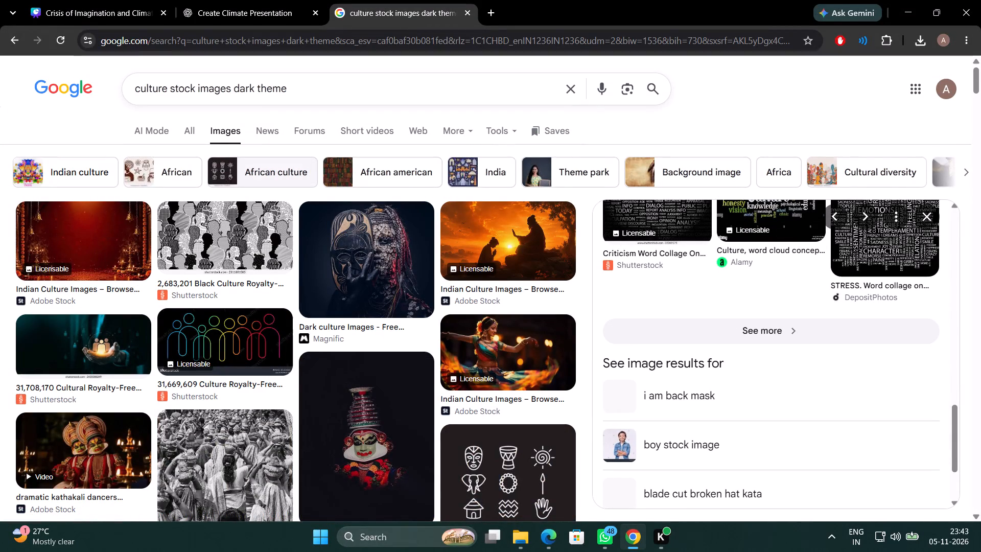
Replace the image search with "imagination stock image".
{"action": "left_click", "coordinate": [574, 91]}
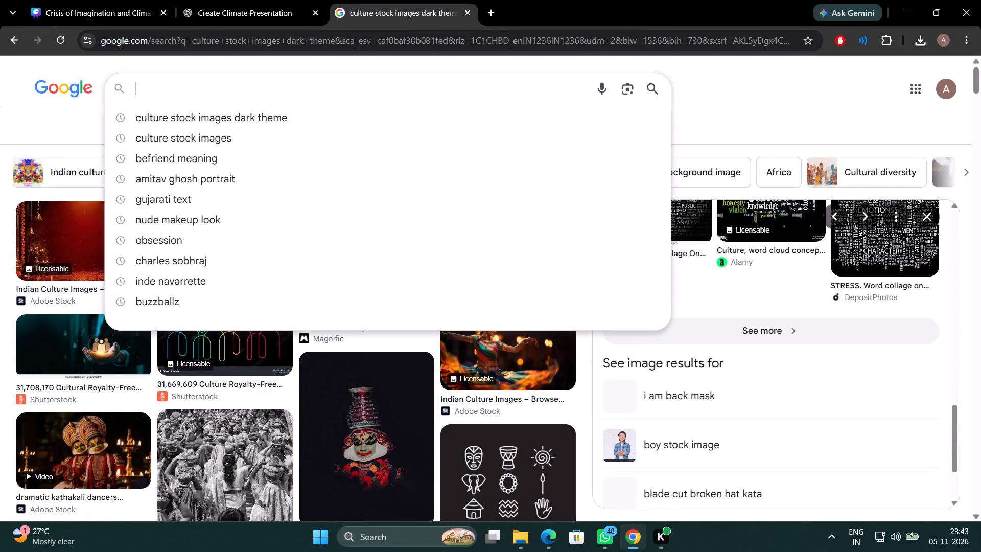
{"action": "type", "text": "imagination st"}
{"action": "type", "text": "ock"}
{"action": "key", "text": "space"}
{"action": "key", "text": "Down"}
{"action": "key", "text": "Down"}
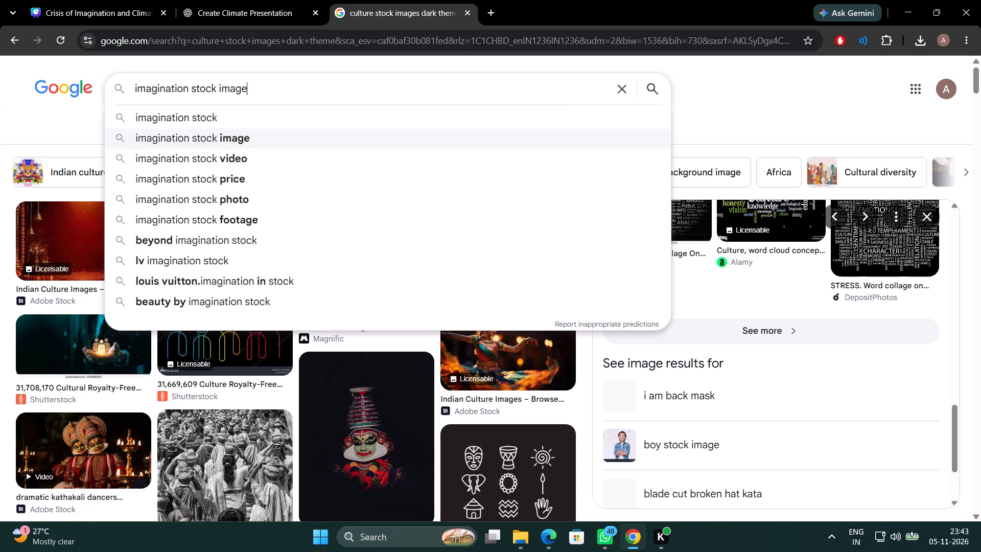
{"action": "key", "text": "Return"}
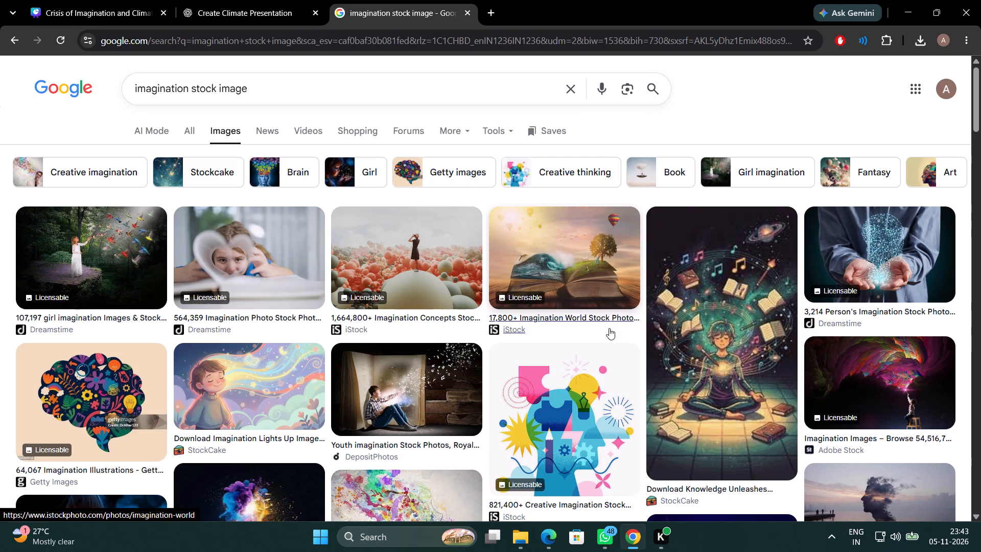
Preview the iStock imagination-world image of an open book with a wave and tree, check its related images, and copy the book image.
{"action": "left_click", "coordinate": [586, 283]}
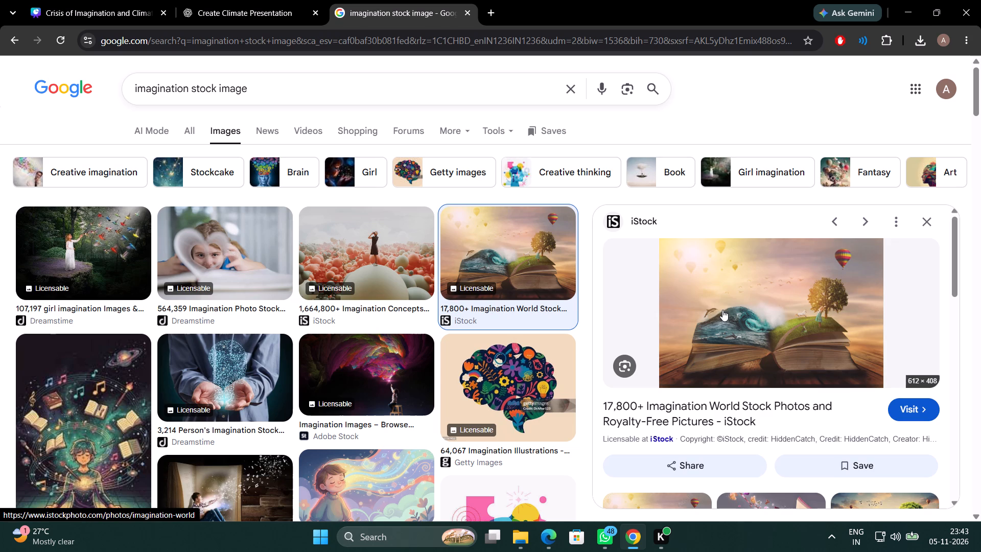
{"action": "scroll", "coordinate": [722, 310], "scroll_direction": "down", "scroll_amount": 5}
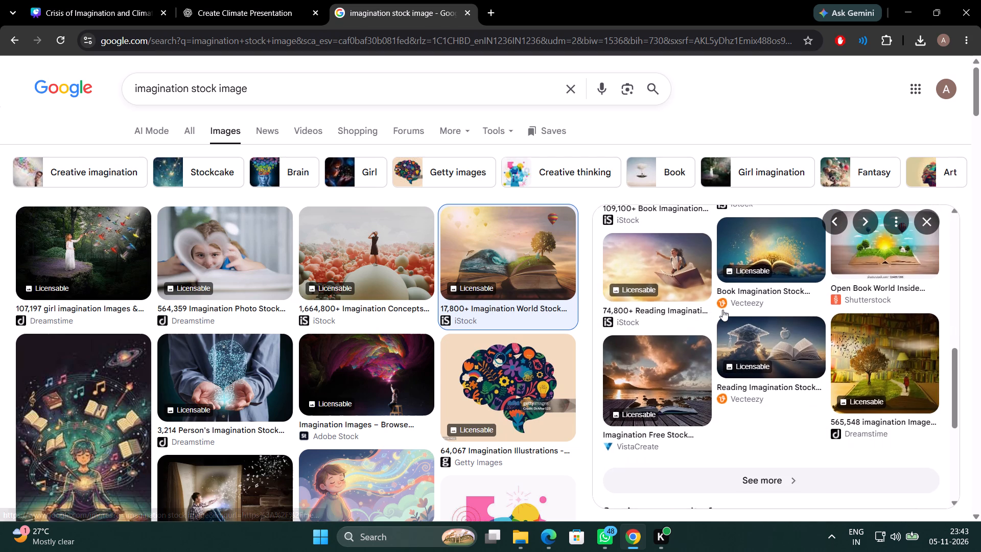
{"action": "scroll", "coordinate": [722, 310], "scroll_direction": "down", "scroll_amount": 1}
{"action": "scroll", "coordinate": [722, 310], "scroll_direction": "up", "scroll_amount": 5}
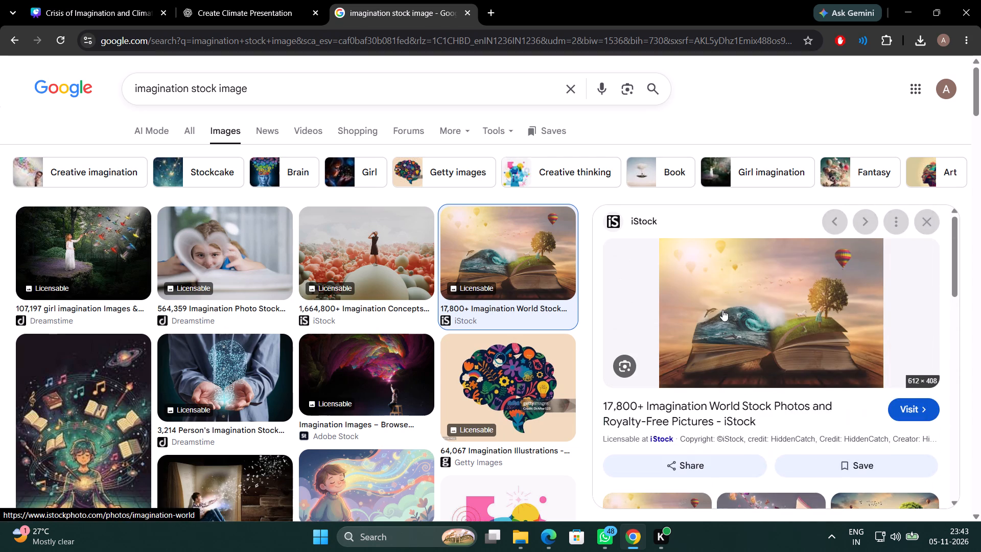
{"action": "right_click", "coordinate": [722, 310]}
{"action": "left_click", "coordinate": [793, 407]}
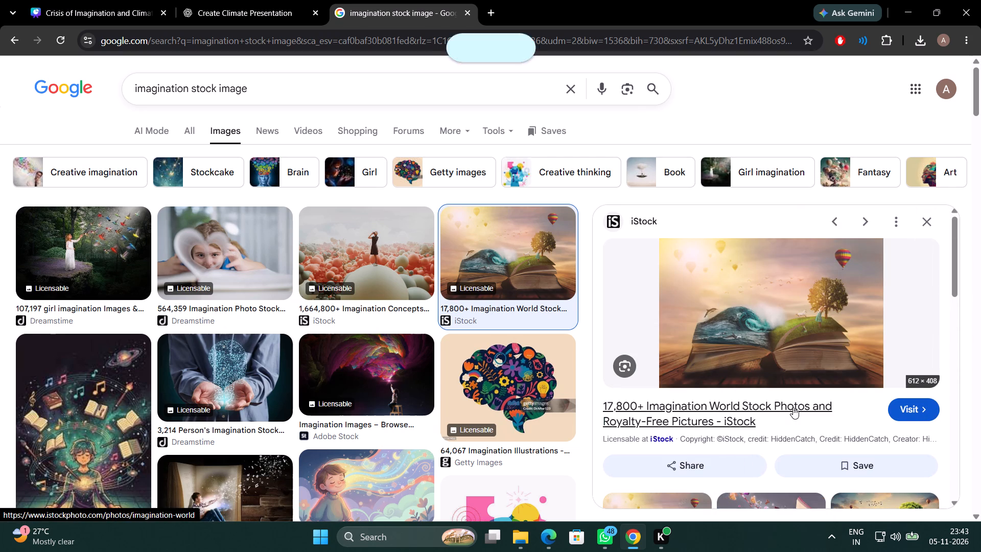
Switch to the Canva presentation, paste the open-book image onto page 6 and place it as the IMAGINATION card's background.
{"action": "left_click", "coordinate": [42, 1]}
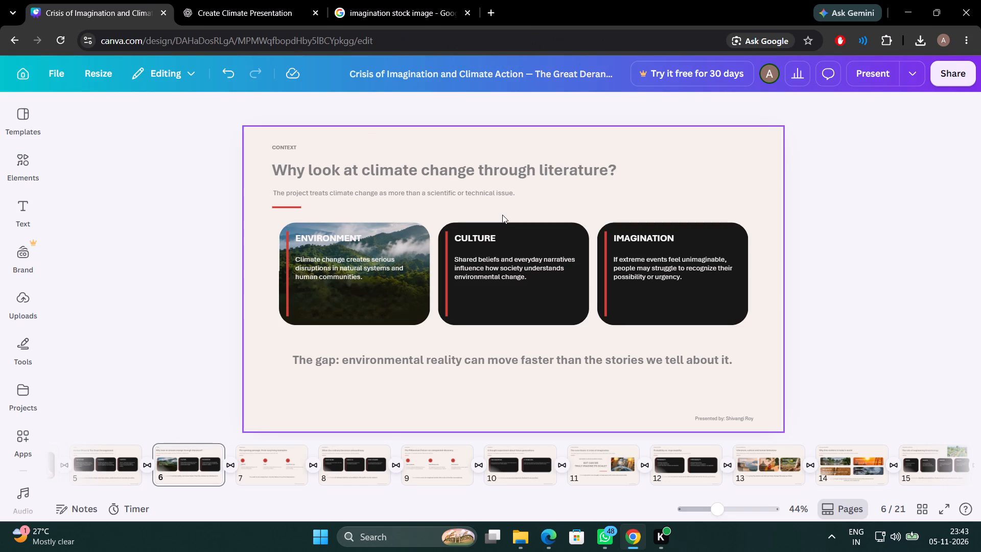
{"action": "key", "text": "ctrl+v"}
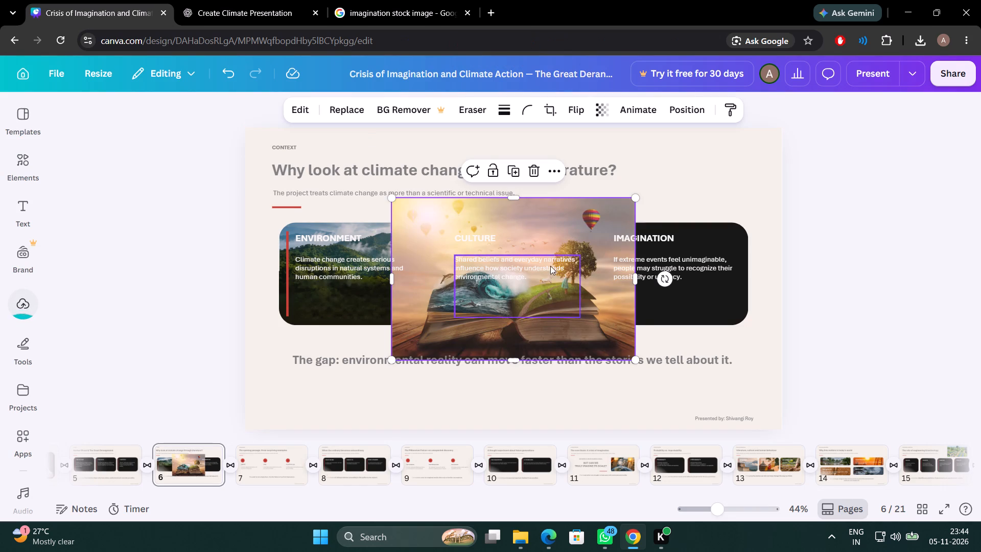
{"action": "left_click_drag", "start_coordinate": [551, 217], "coordinate": [682, 227]}
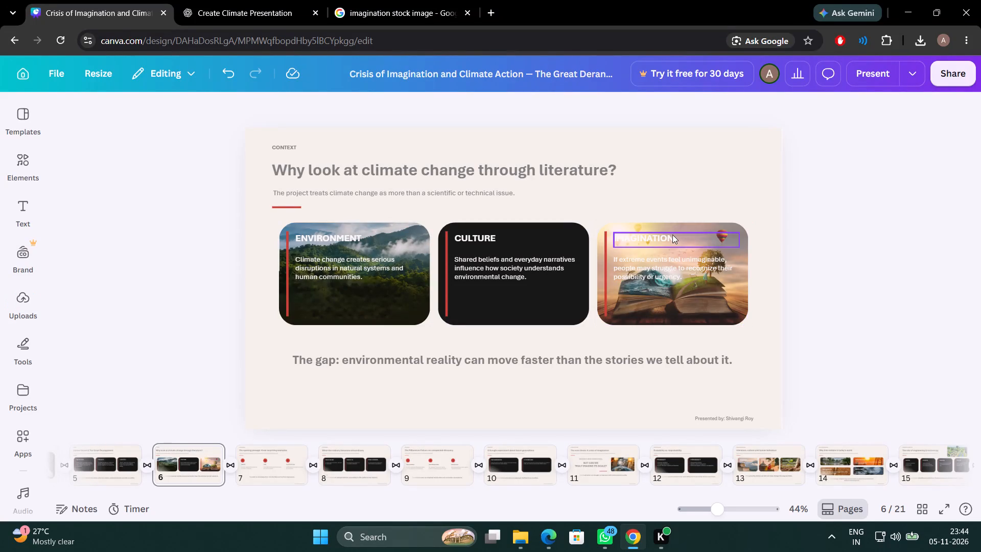
Change the IMAGINATION card heading's text color to dark gray #171717 and deselect it.
{"action": "left_click", "coordinate": [672, 235]}
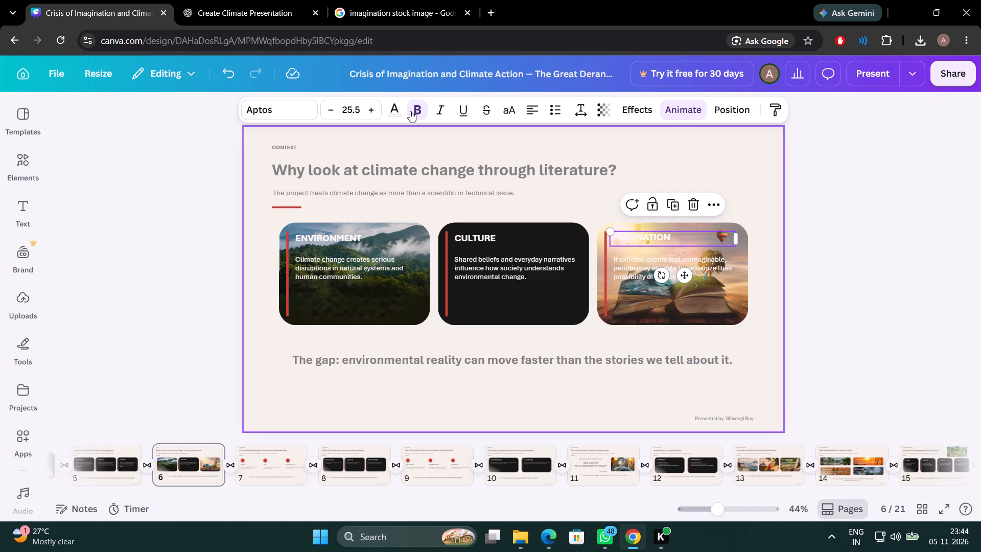
{"action": "left_click", "coordinate": [391, 111]}
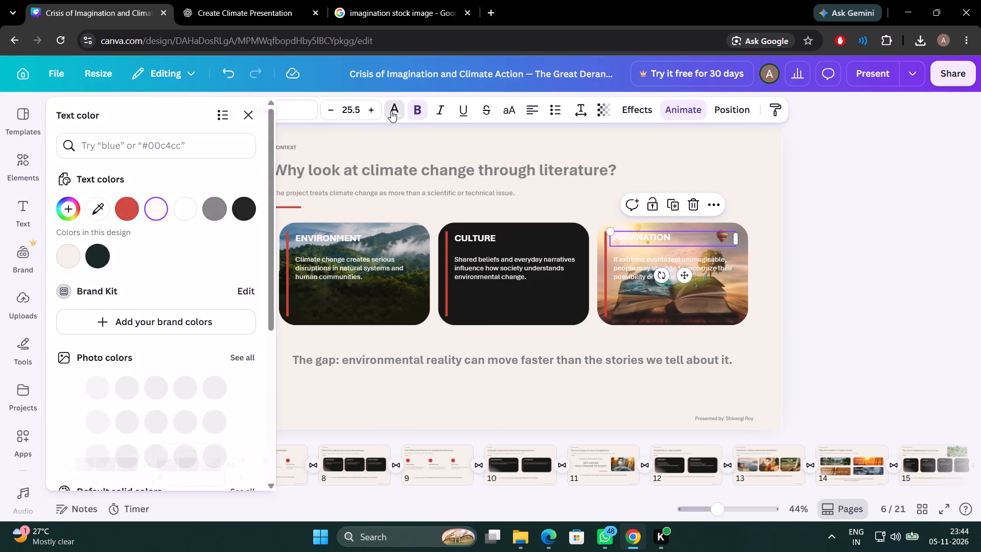
{"action": "left_click", "coordinate": [248, 236]}
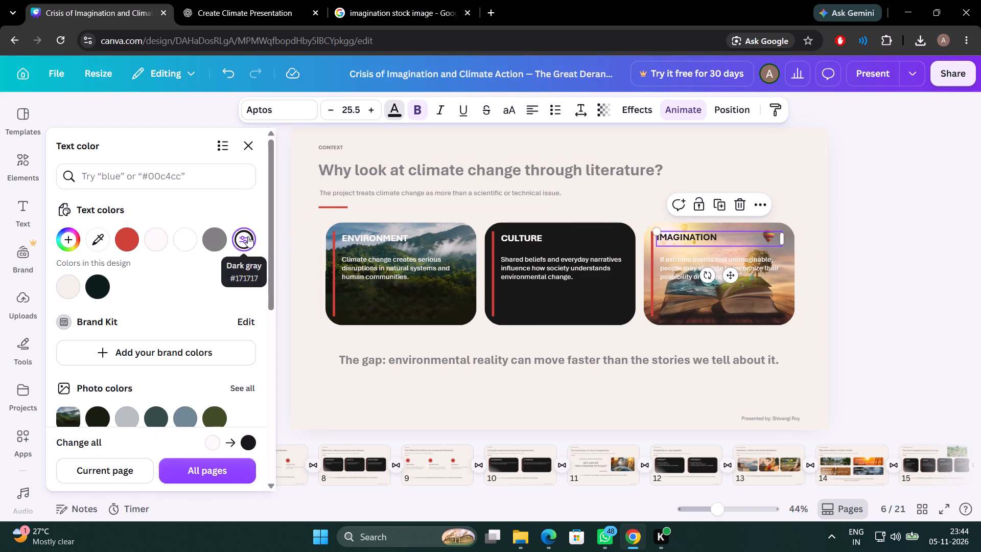
{"action": "left_click", "coordinate": [892, 338]}
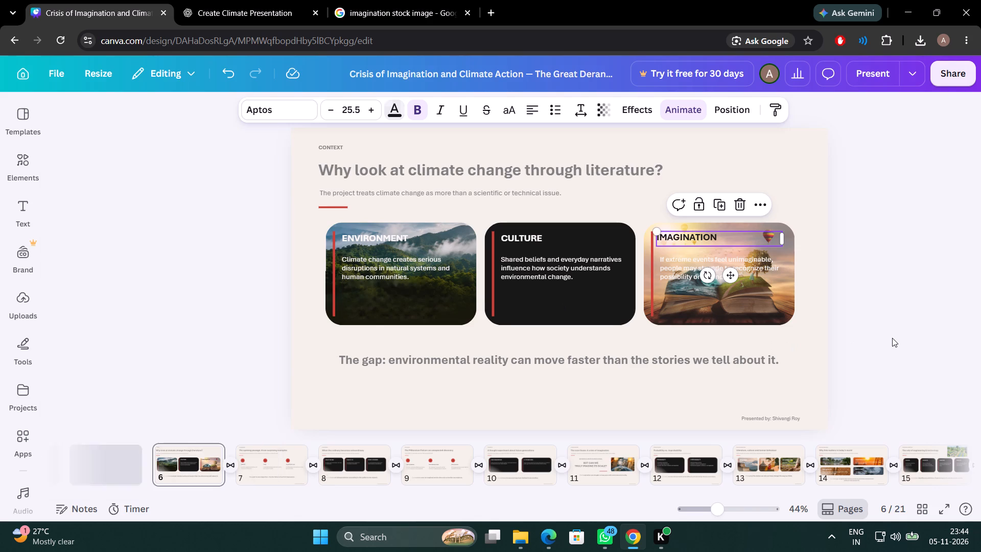
{"action": "left_click_drag", "start_coordinate": [892, 338], "coordinate": [872, 156]}
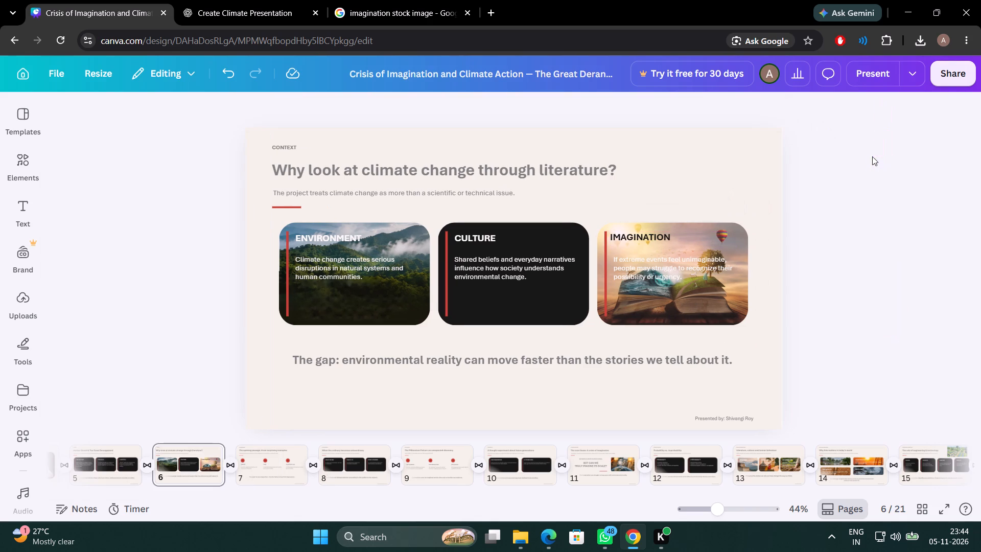
Start presenting page 6 in full screen to check the cards.
{"action": "left_click", "coordinate": [857, 82]}
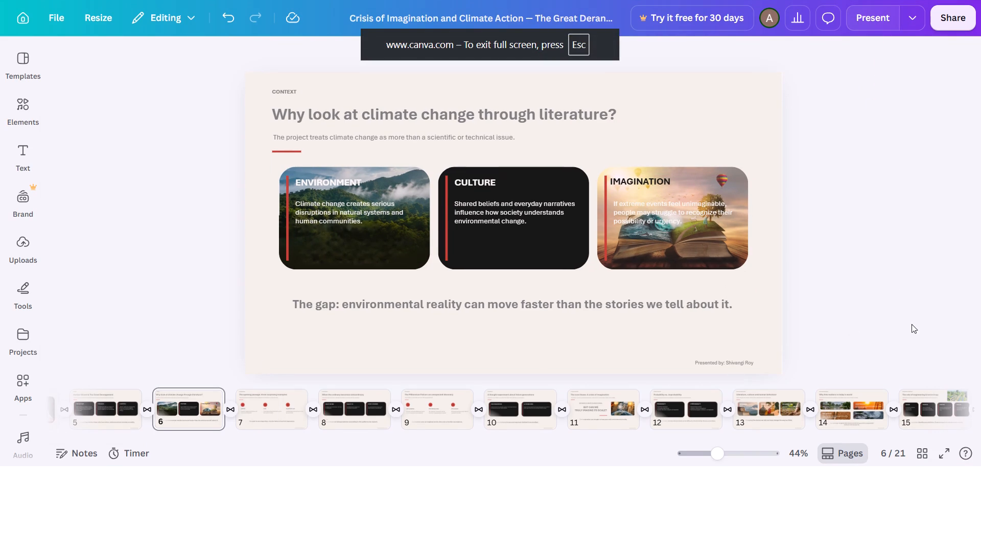
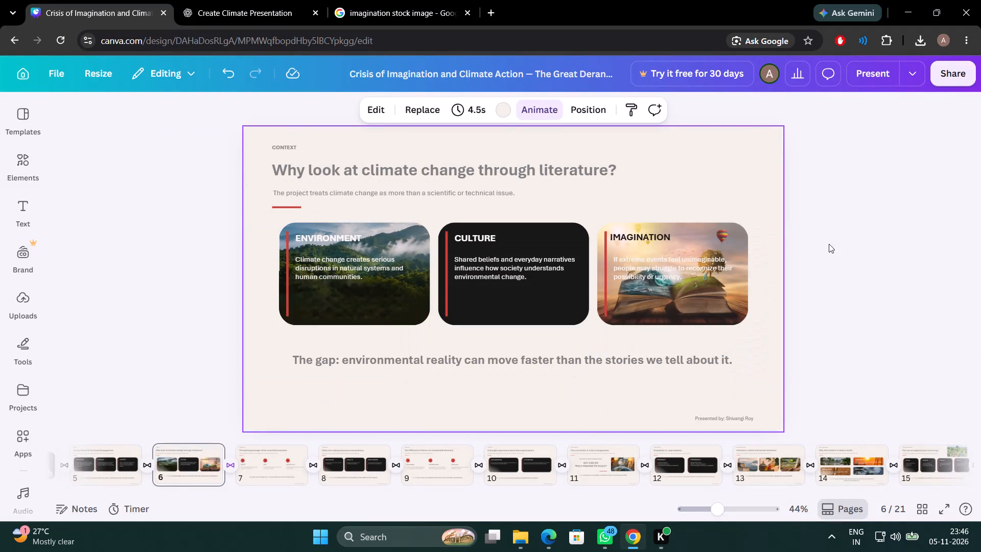
{"action": "key", "text": "ctrl+z"}
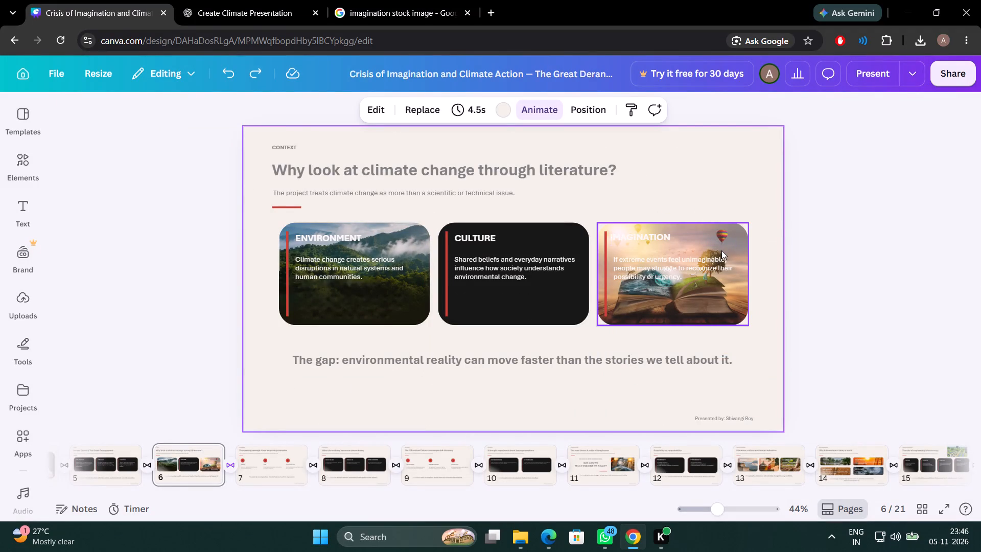
{"action": "key", "text": "ctrl+z"}
{"action": "key", "text": "ctrl+z"}
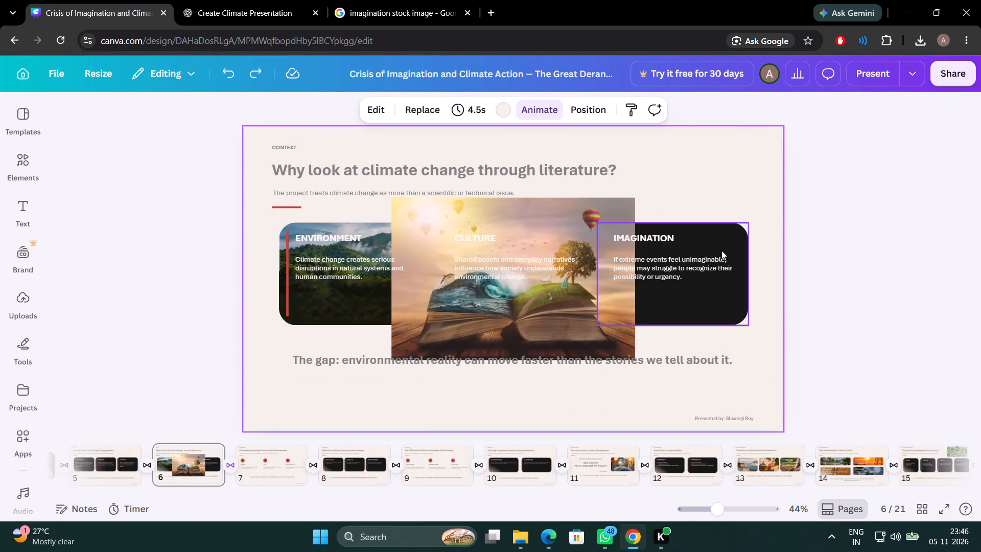
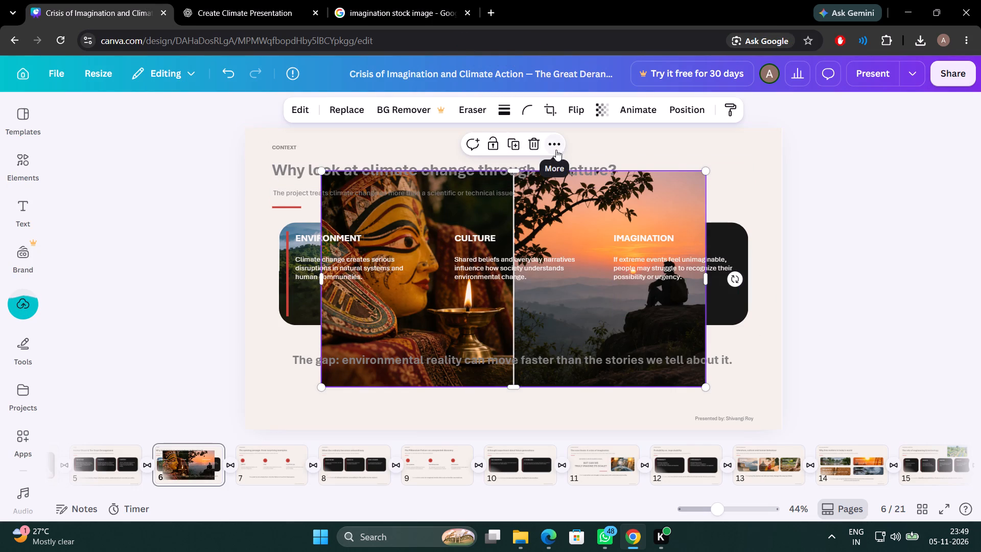
Crop the pasted image to the painted mask and oil lamp half and place it as the CULTURE card's background.
{"action": "left_click", "coordinate": [554, 110]}
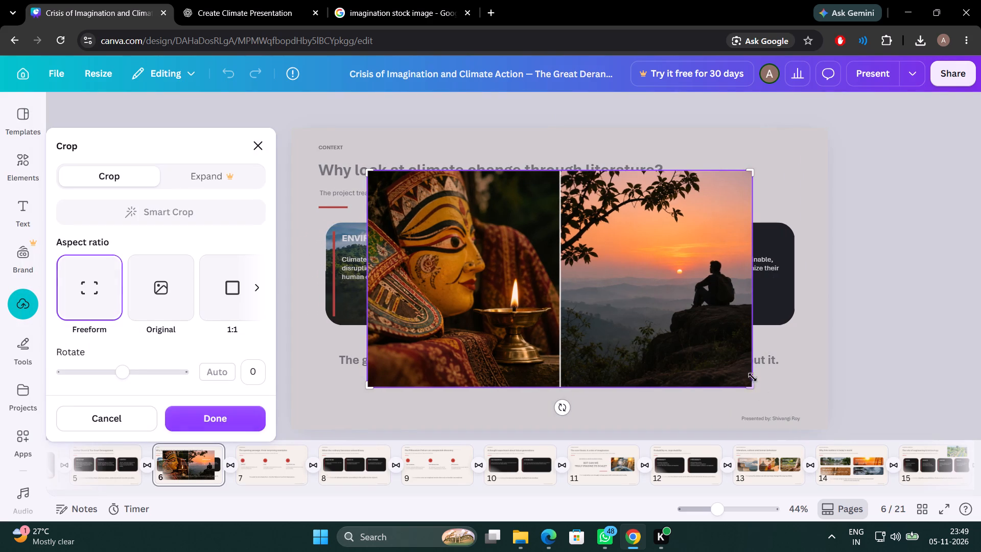
{"action": "left_click_drag", "start_coordinate": [751, 384], "coordinate": [559, 386]}
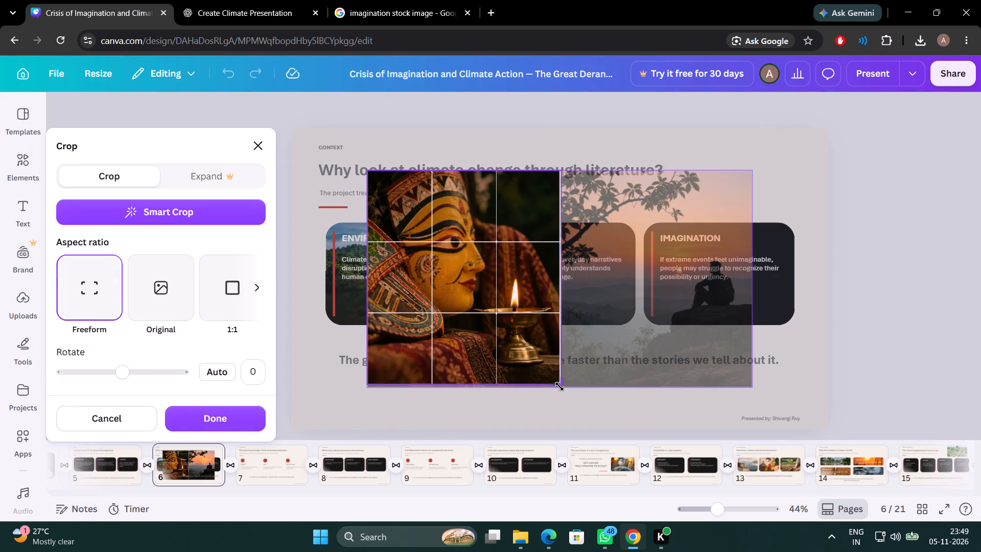
{"action": "left_click_drag", "start_coordinate": [559, 386], "coordinate": [559, 369]}
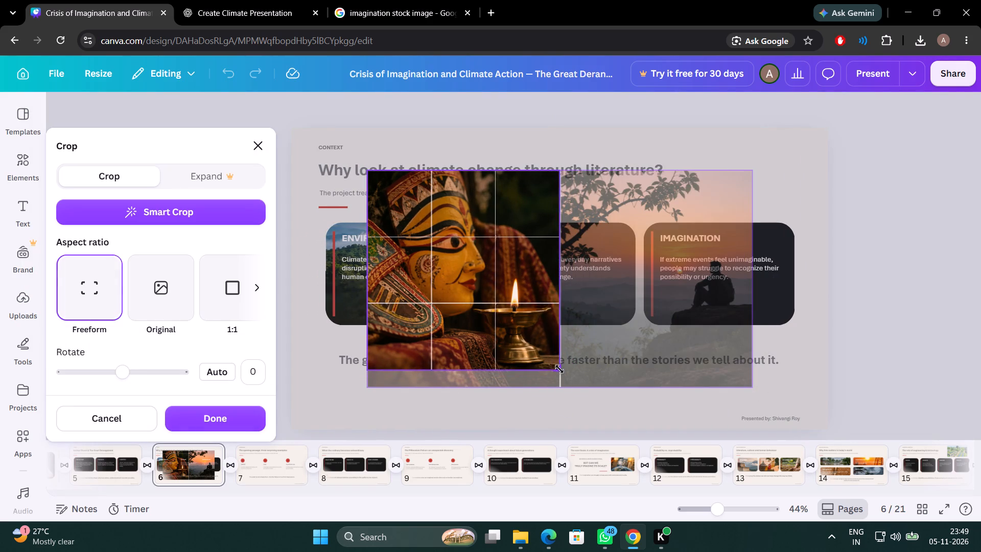
{"action": "left_click_drag", "start_coordinate": [559, 369], "coordinate": [559, 366]}
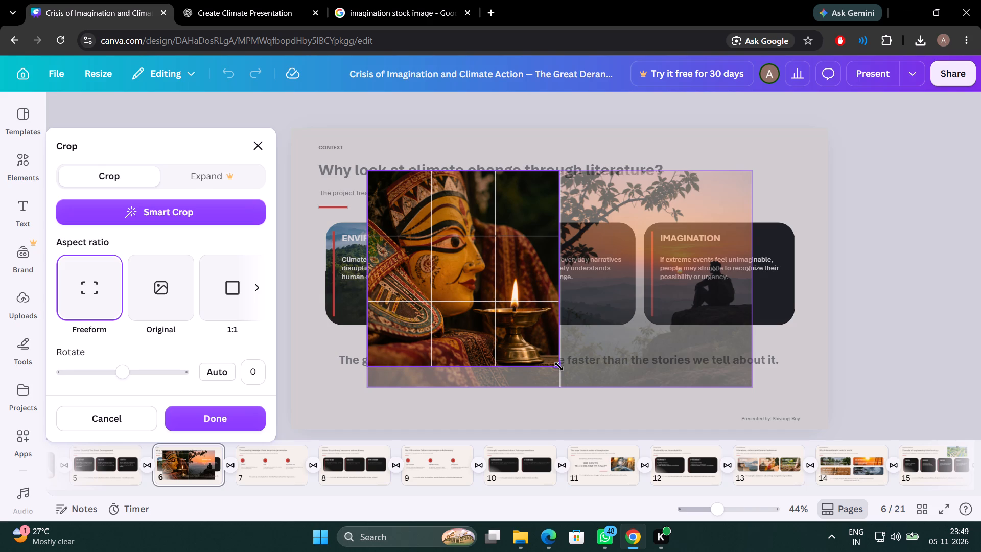
{"action": "left_click_drag", "start_coordinate": [559, 366], "coordinate": [559, 367]}
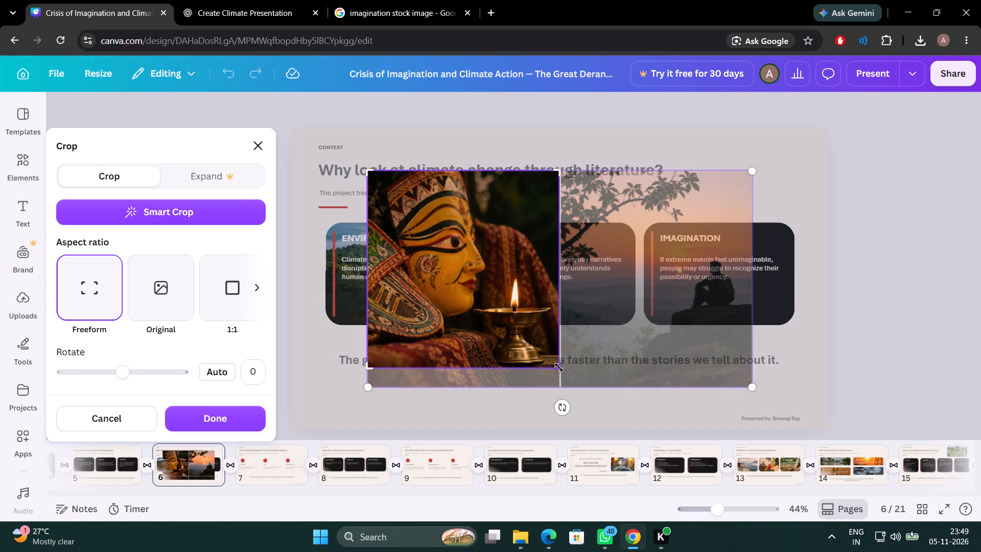
{"action": "left_click", "coordinate": [217, 415]}
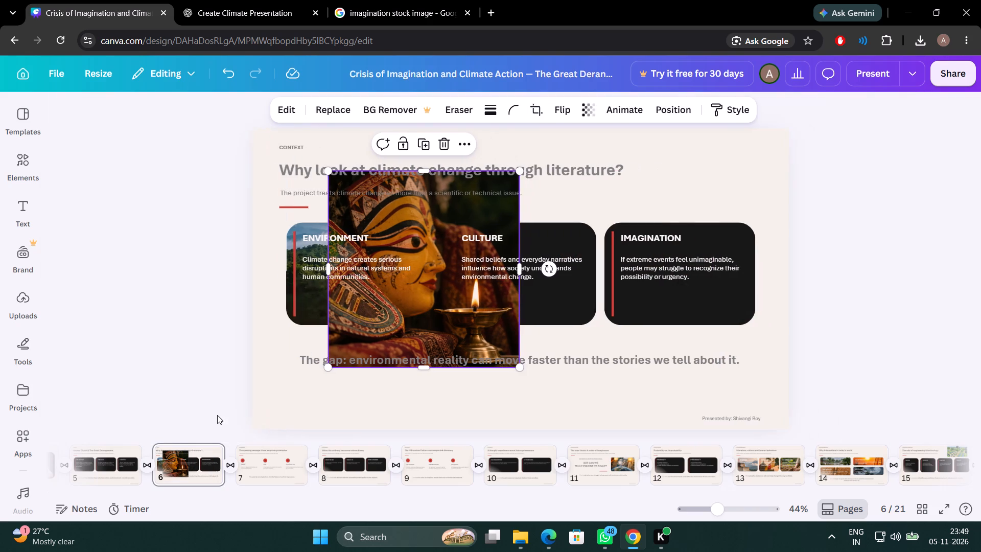
{"action": "left_click_drag", "start_coordinate": [418, 294], "coordinate": [441, 304]}
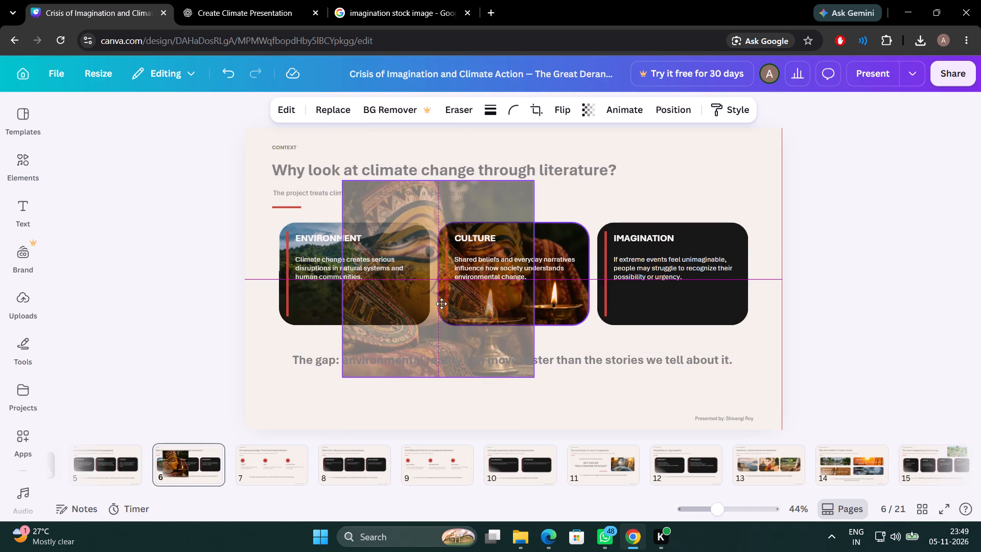
{"action": "left_click_drag", "start_coordinate": [441, 304], "coordinate": [489, 317]}
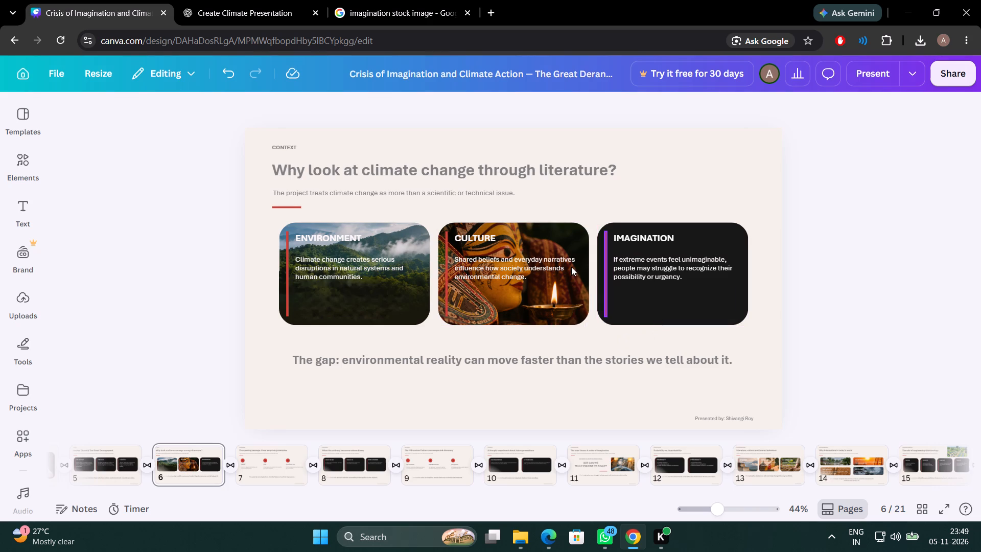
Paste the combined image again, crop it to the sunset silhouette half with the bottom trimmed, and place it as the IMAGINATION card's background.
{"action": "key", "text": "ctrl+v"}
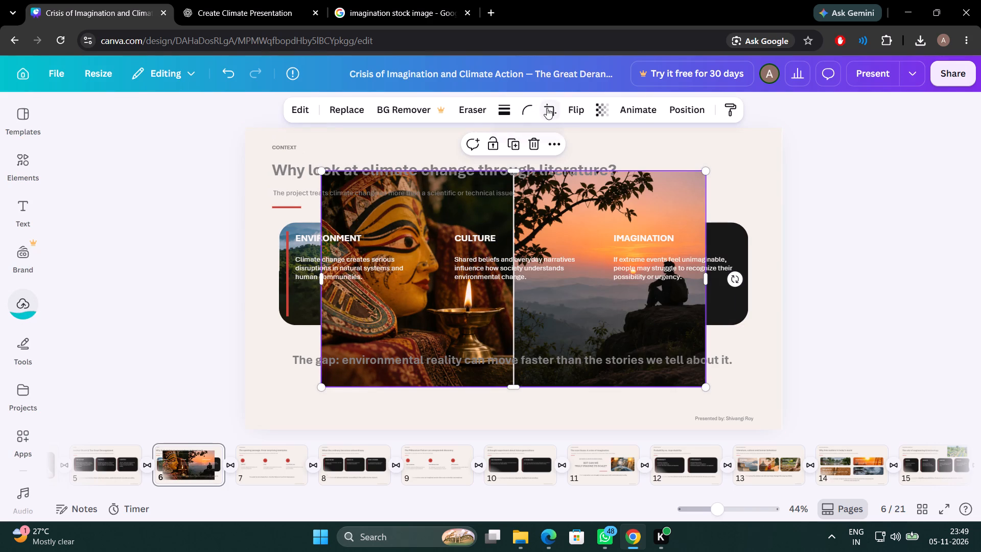
{"action": "left_click", "coordinate": [547, 108]}
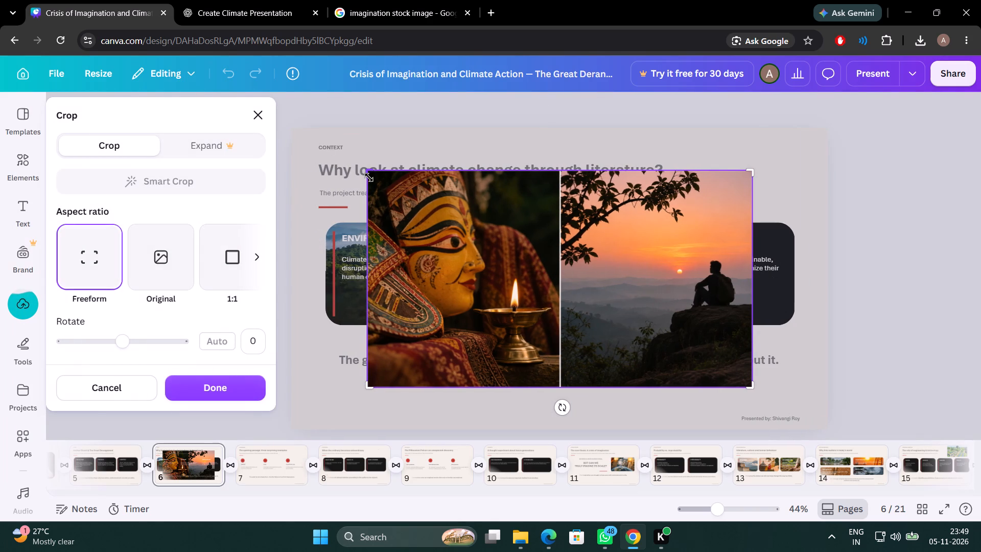
{"action": "left_click_drag", "start_coordinate": [368, 176], "coordinate": [560, 172]}
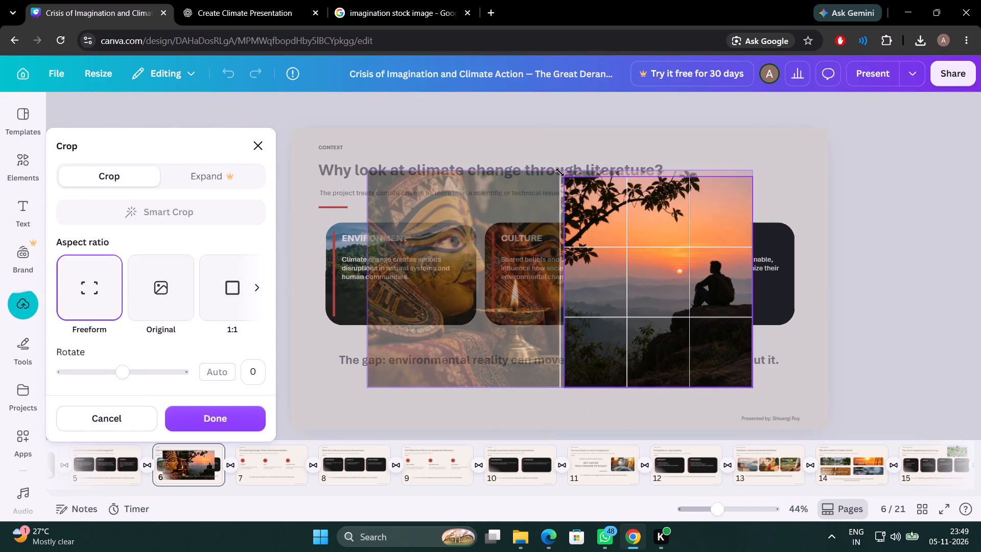
{"action": "left_click_drag", "start_coordinate": [560, 172], "coordinate": [562, 171]}
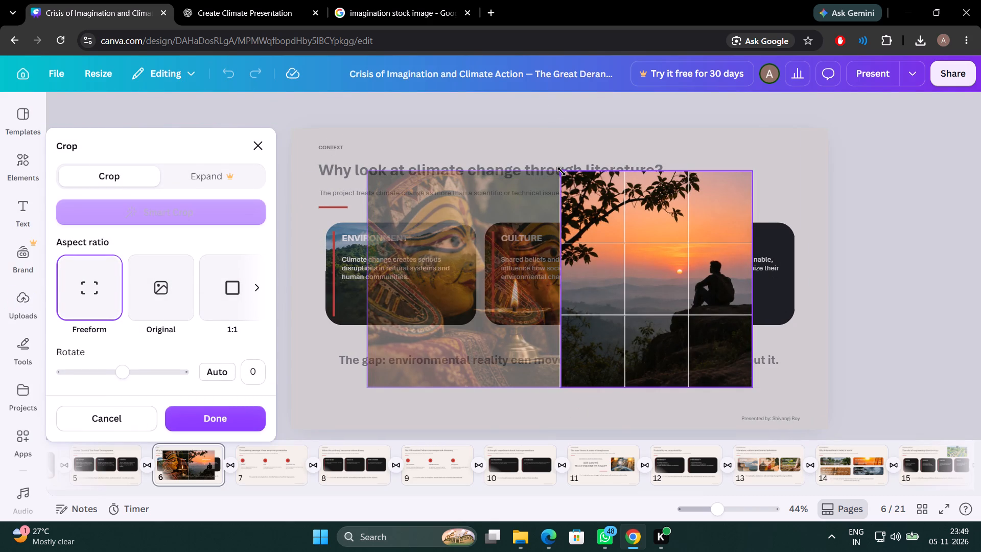
{"action": "left_click_drag", "start_coordinate": [562, 171], "coordinate": [563, 169]}
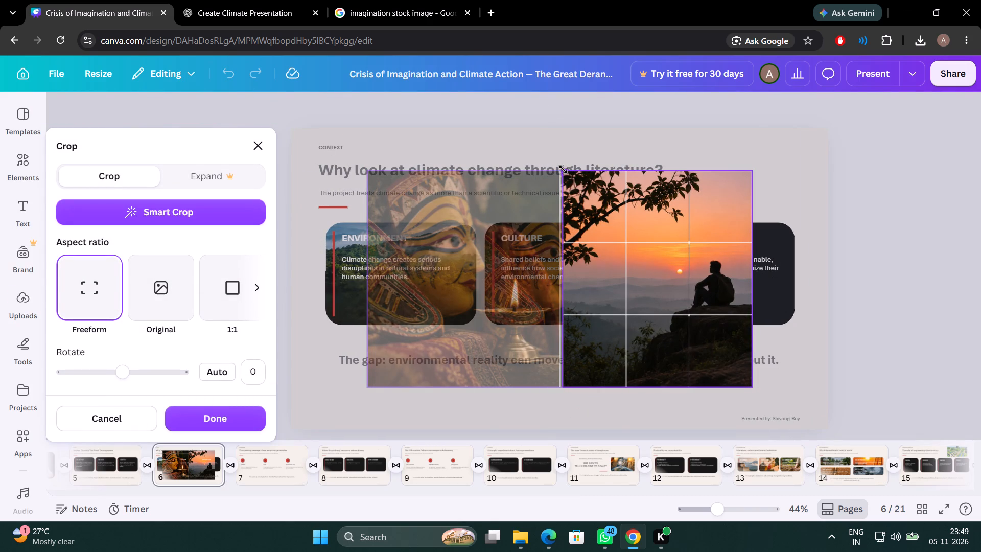
{"action": "left_click_drag", "start_coordinate": [563, 169], "coordinate": [564, 169]}
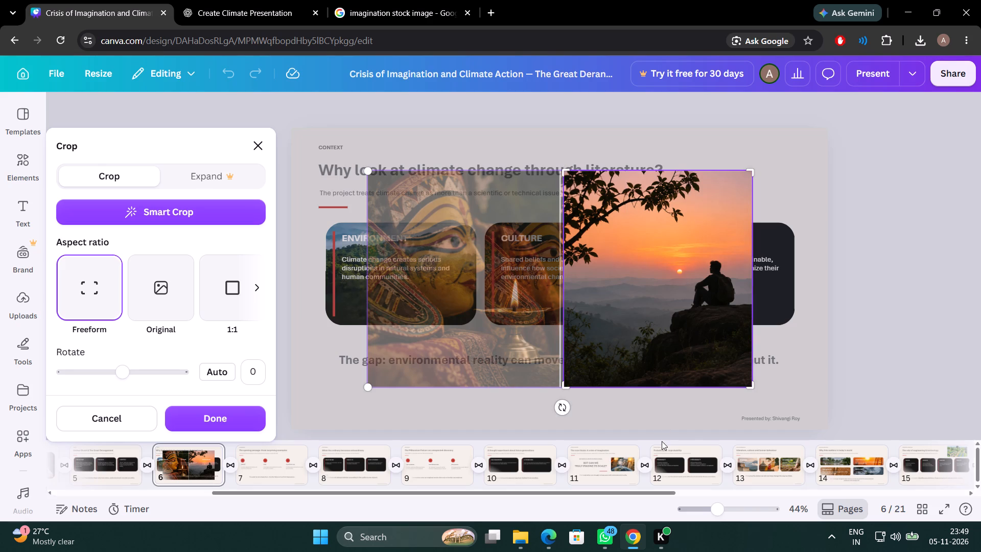
{"action": "left_click_drag", "start_coordinate": [753, 383], "coordinate": [753, 381]}
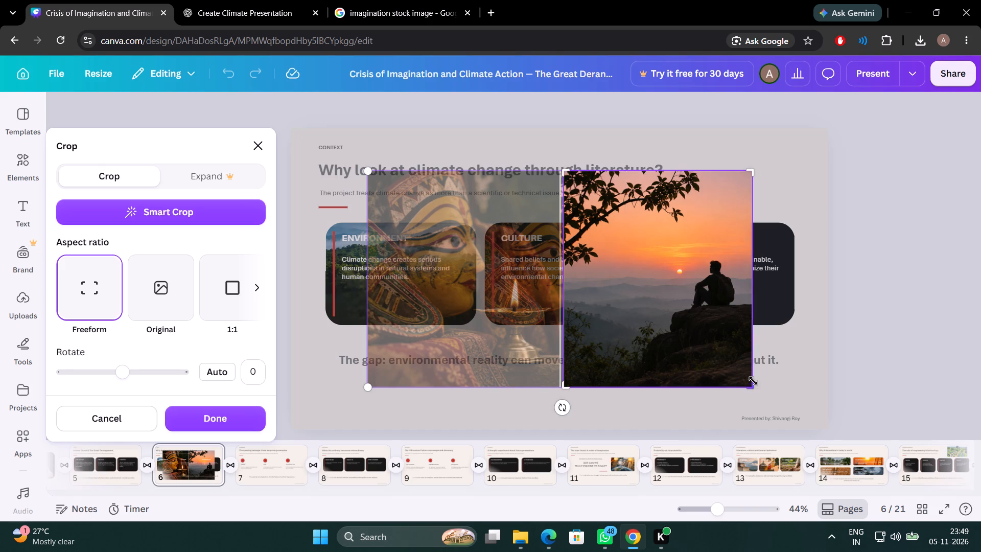
{"action": "left_click_drag", "start_coordinate": [753, 381], "coordinate": [757, 358]}
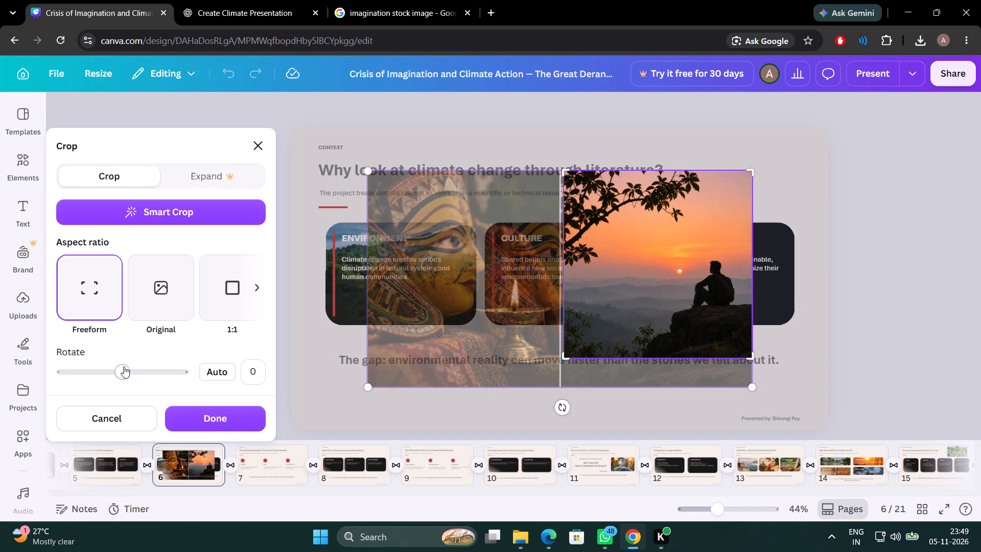
{"action": "left_click", "coordinate": [199, 416]}
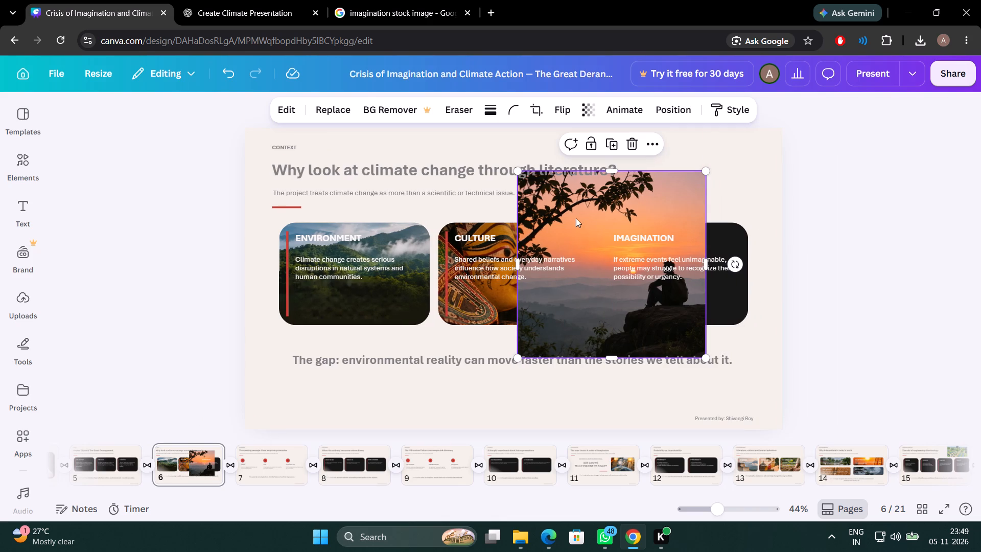
{"action": "left_click_drag", "start_coordinate": [576, 218], "coordinate": [649, 271]}
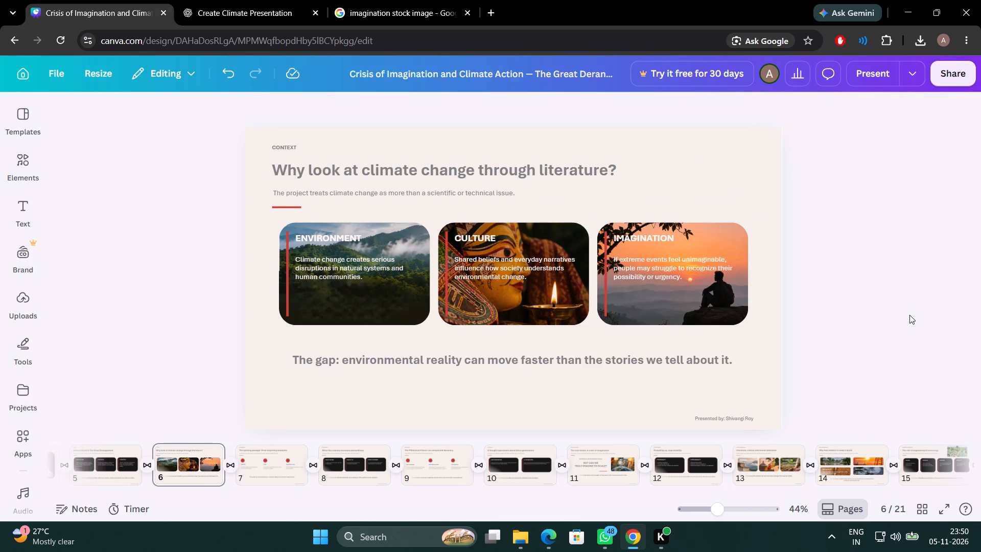
Check the design's save status.
{"action": "left_click", "coordinate": [294, 82]}
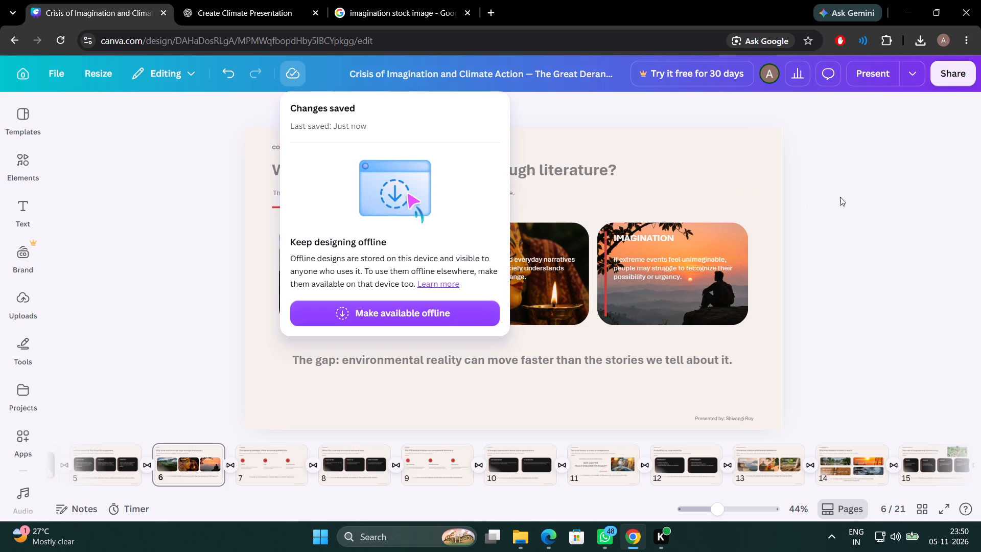
{"action": "left_click", "coordinate": [928, 178]}
Review the presentation's pages from page 6 through the last page, 21, checking each page's cards and layout.
{"action": "key", "text": "Right"}
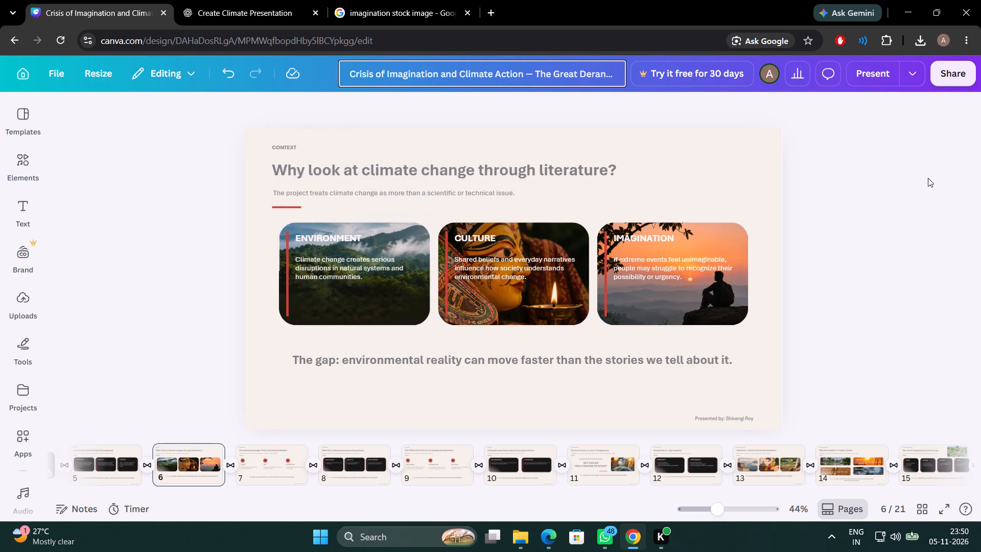
{"action": "double_click", "coordinate": [928, 178]}
{"action": "key", "text": "Right"}
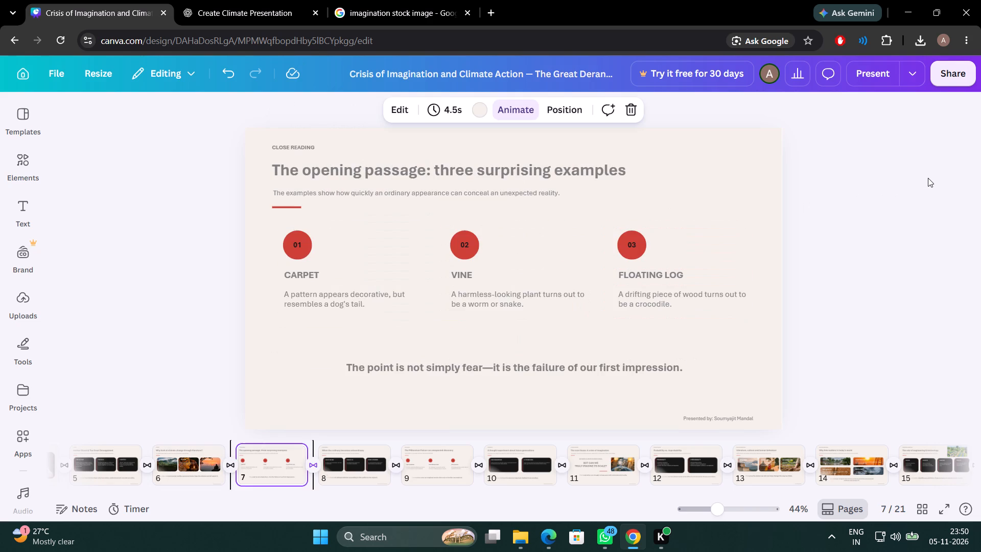
{"action": "key", "text": "Right"}
{"action": "key", "text": "Right"}
{"action": "key", "text": "Right"}
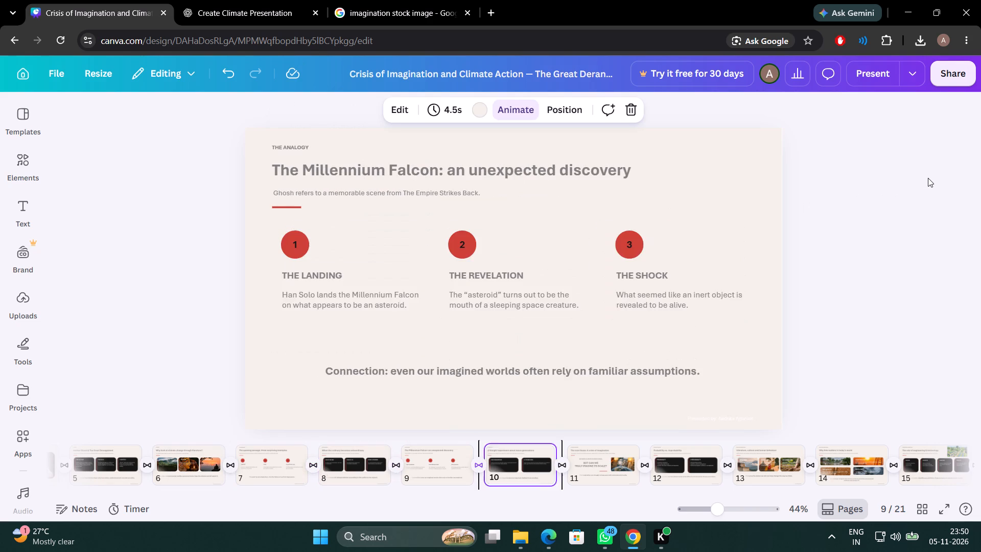
{"action": "key", "text": "Right"}
{"action": "key", "text": "Right"}
{"action": "key", "text": "Right"}
{"action": "key", "text": "Right"}
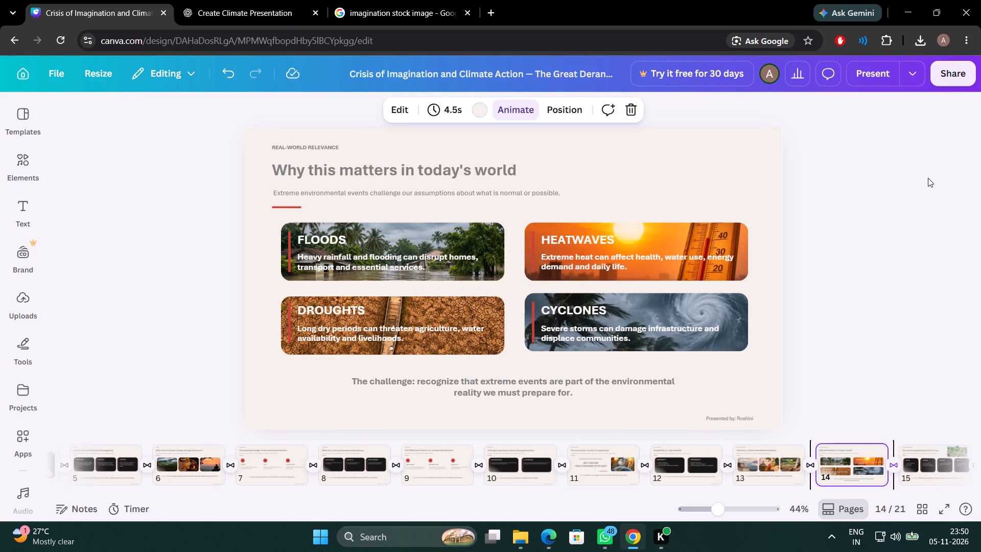
{"action": "key", "text": "Left"}
{"action": "key", "text": "Right"}
{"action": "key", "text": "Right"}
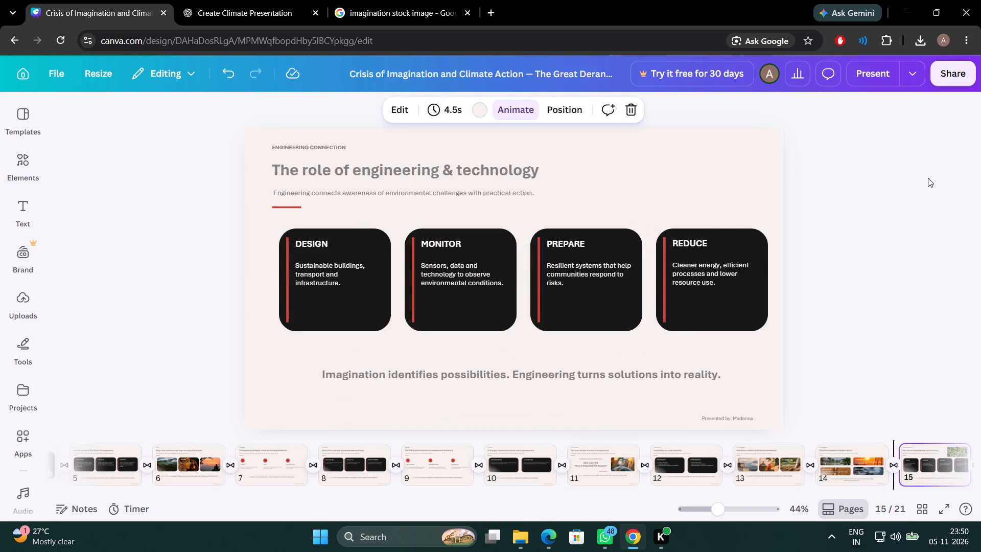
{"action": "key", "text": "Right"}
{"action": "key", "text": "Right"}
{"action": "key", "text": "Right"}
{"action": "key", "text": "Right"}
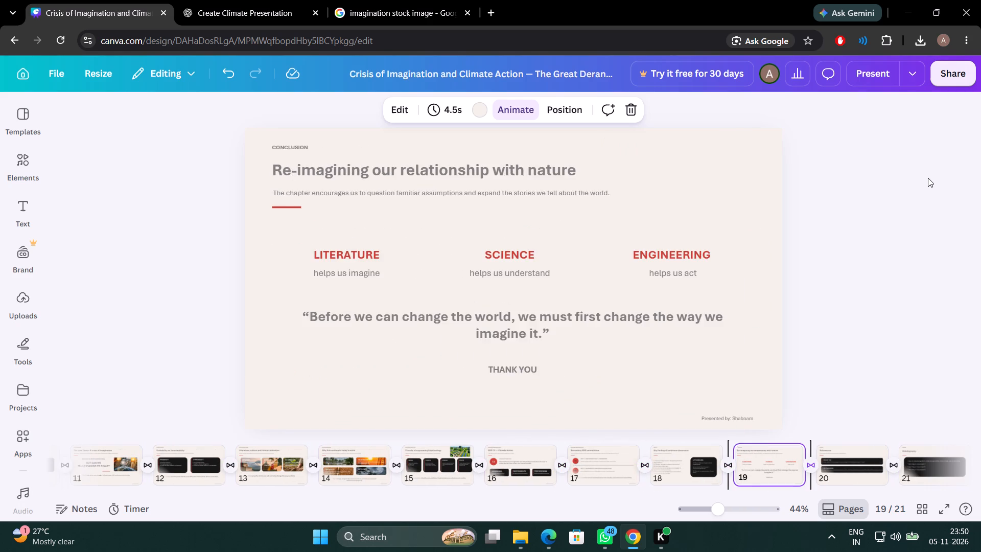
{"action": "key", "text": "Right"}
{"action": "key", "text": "Right"}
{"action": "key", "text": "Right"}
Review the pages again in reverse, from page 21 to the cover, rechecking pages 5 to 8 along the way.
{"action": "key", "text": "Left"}
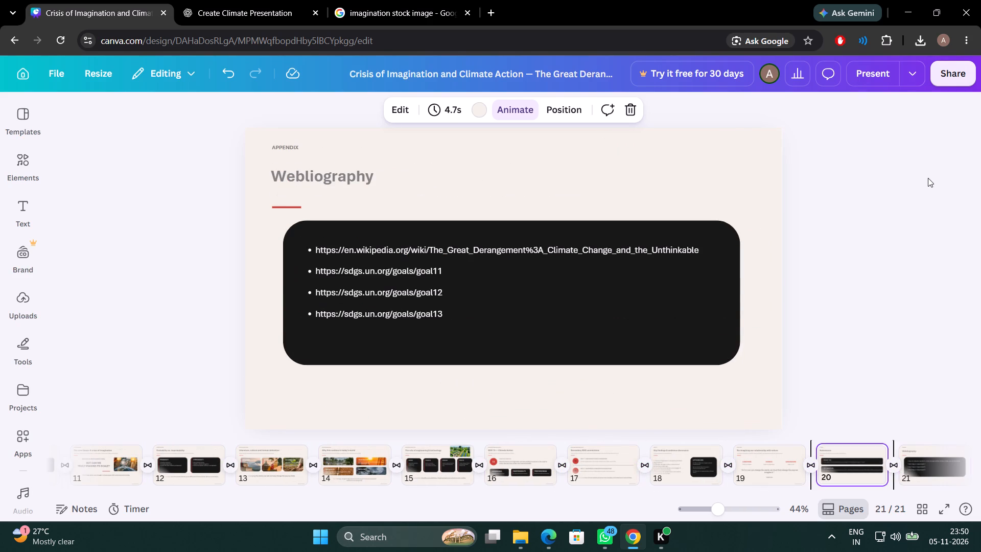
{"action": "key", "text": "Left"}
{"action": "key", "text": "Left"}
{"action": "key", "text": "Left"}
{"action": "key", "text": "Left"}
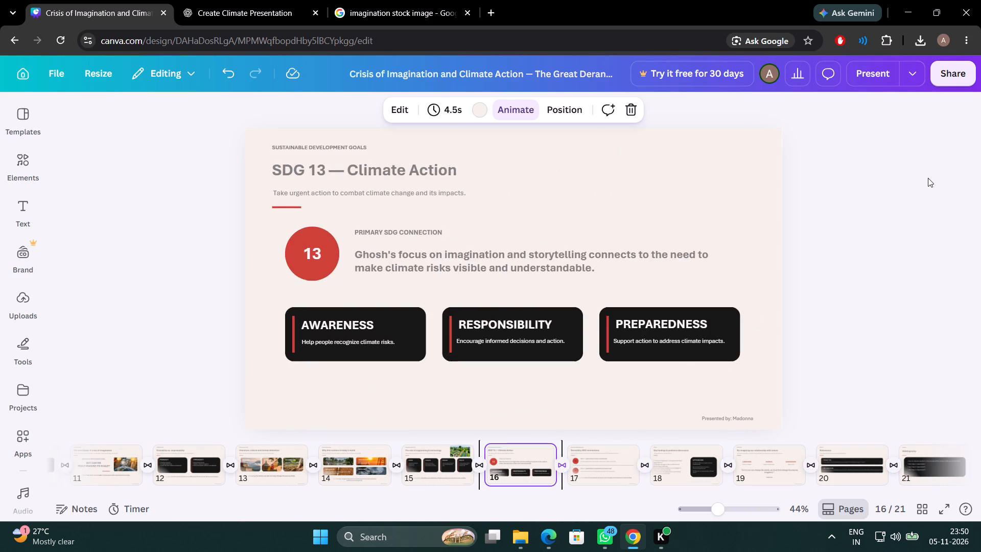
{"action": "key", "text": "Left"}
{"action": "key", "text": "Left"}
{"action": "key", "text": "Left"}
{"action": "key", "text": "Left"}
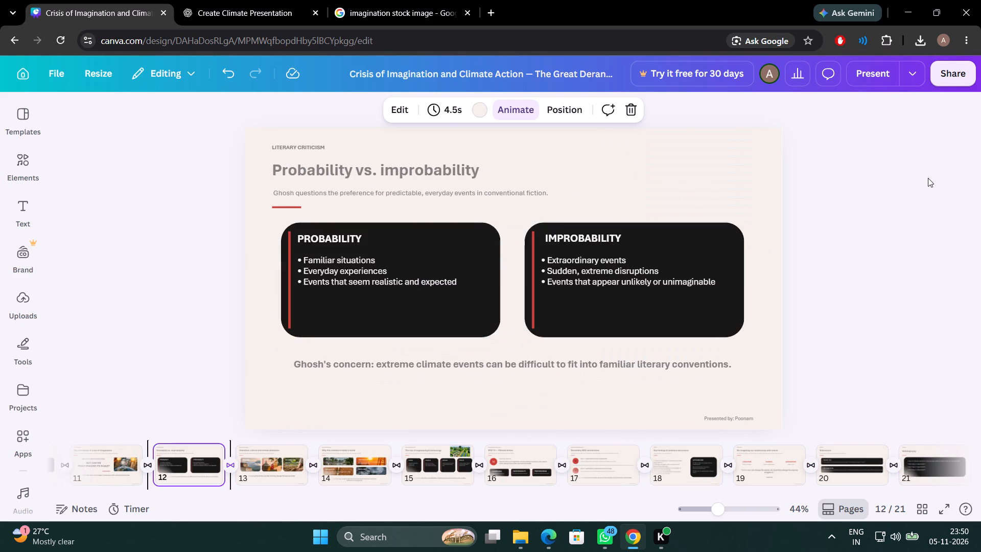
{"action": "key", "text": "Left"}
{"action": "key", "text": "Left"}
{"action": "key", "text": "Left"}
{"action": "key", "text": "Left"}
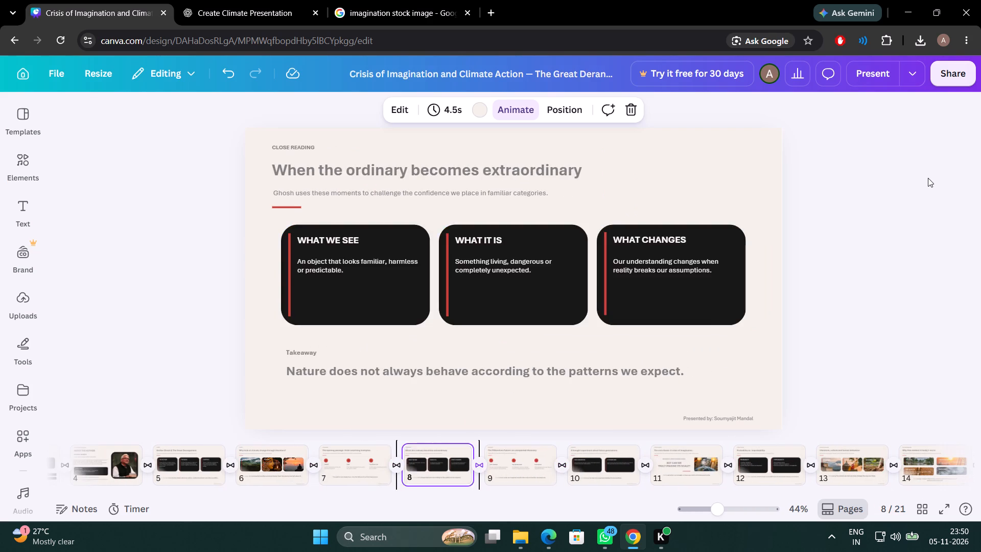
{"action": "key", "text": "Left"}
{"action": "key", "text": "Right"}
{"action": "key", "text": "Left"}
{"action": "key", "text": "Left"}
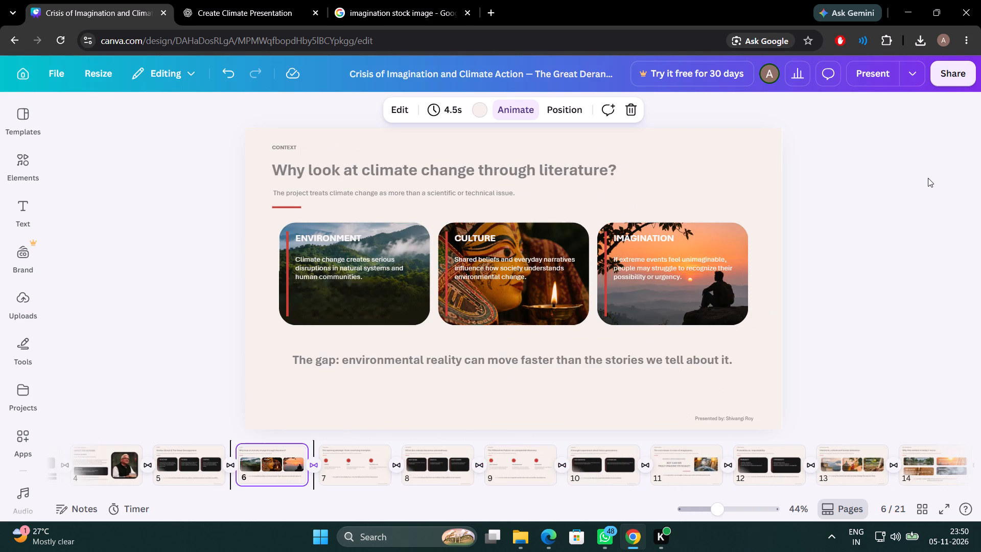
{"action": "key", "text": "Left"}
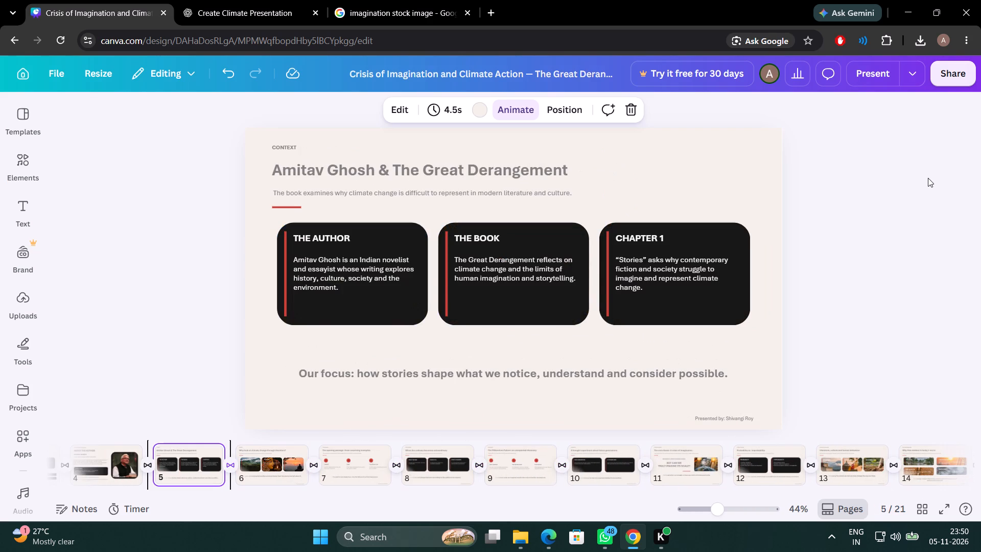
{"action": "key", "text": "Left"}
{"action": "key", "text": "Left"}
{"action": "key", "text": "Right"}
{"action": "key", "text": "Right"}
{"action": "key", "text": "Right"}
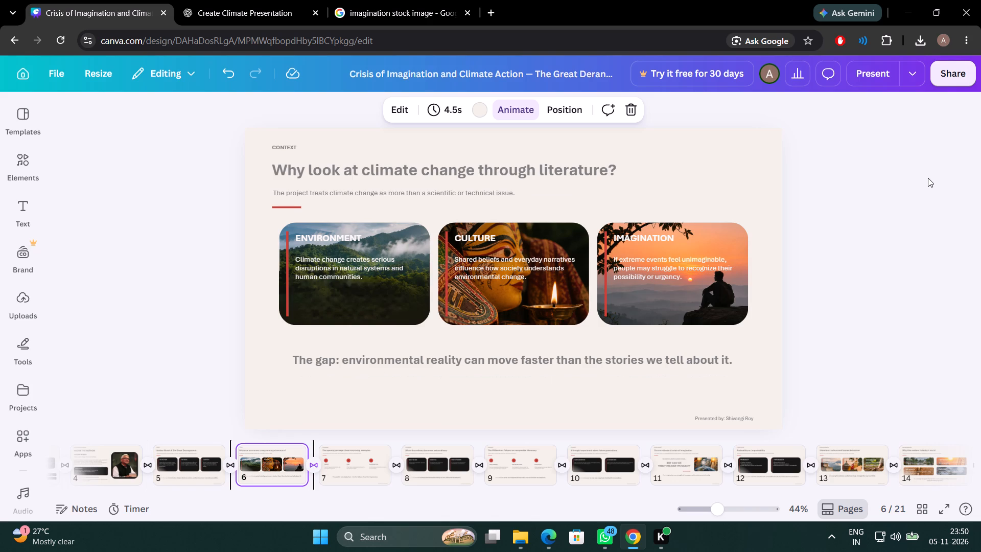
{"action": "key", "text": "Left"}
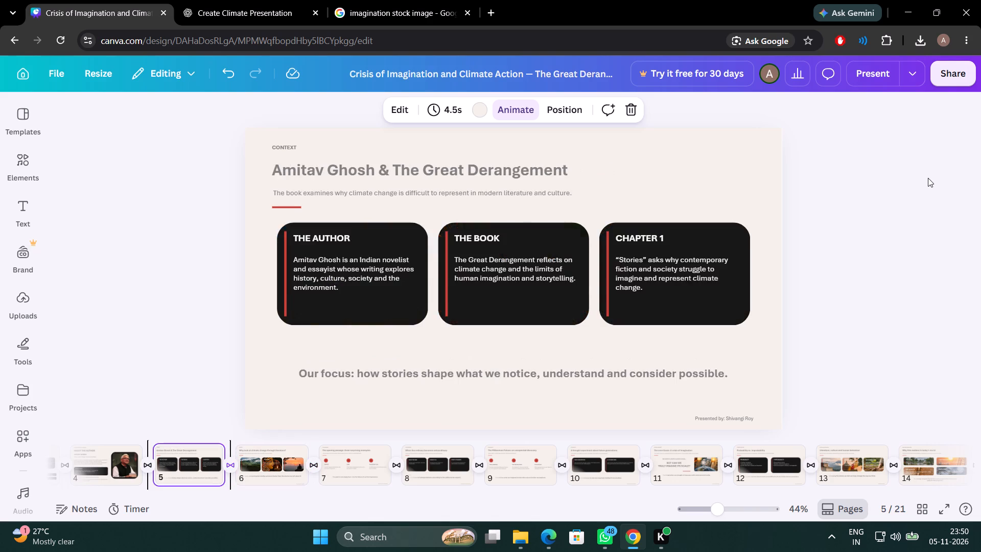
{"action": "key", "text": "Left"}
{"action": "key", "text": "Left"}
{"action": "key", "text": "Left"}
{"action": "key", "text": "Left"}
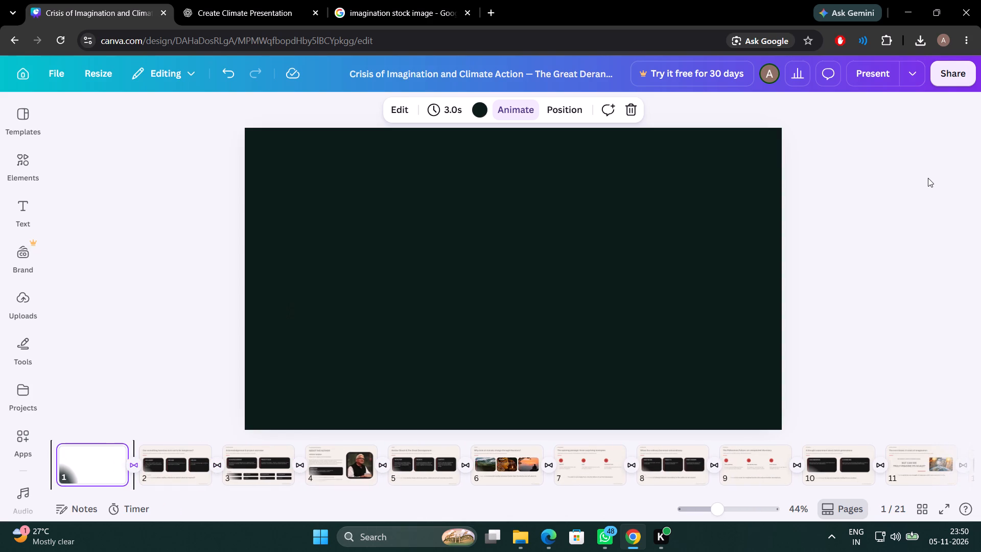
{"action": "key", "text": "Left"}
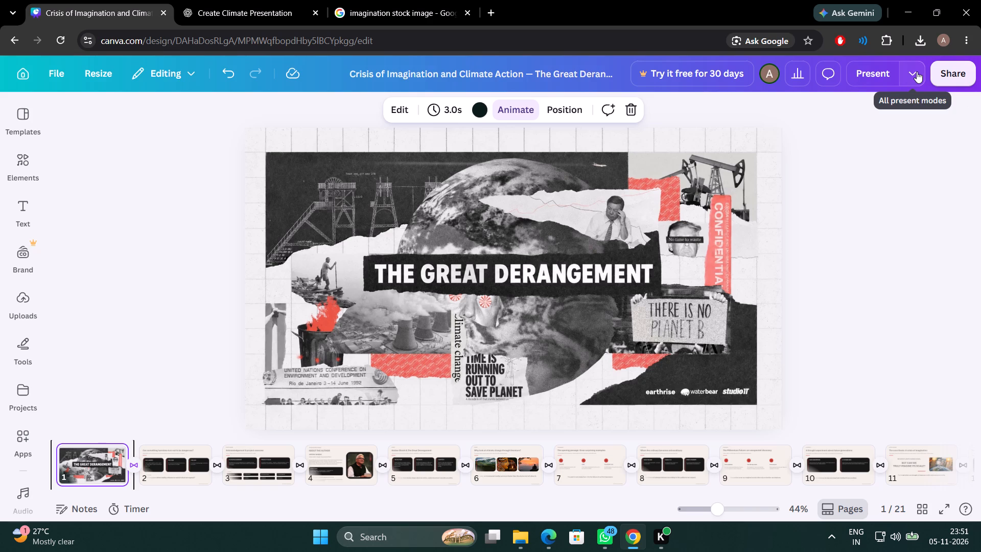
Download all pages of the design as a PPTX file.
{"action": "left_click", "coordinate": [946, 75]}
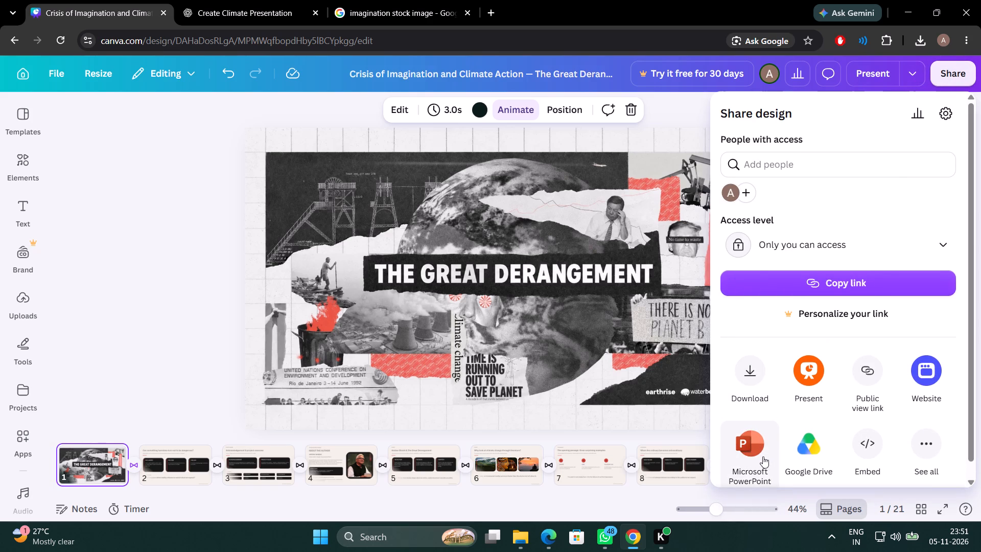
{"action": "left_click", "coordinate": [752, 382]}
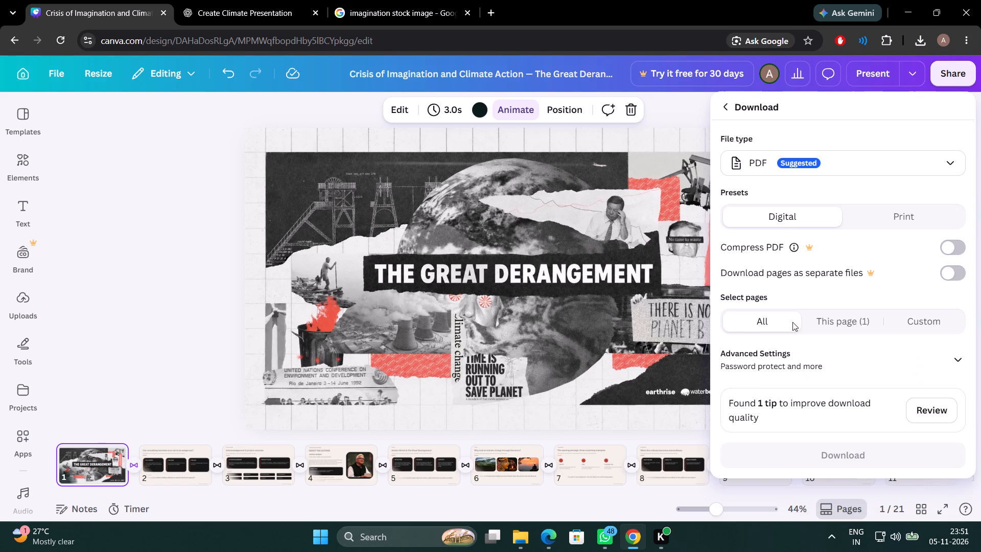
{"action": "left_click", "coordinate": [829, 156]}
{"action": "left_click", "coordinate": [862, 251]}
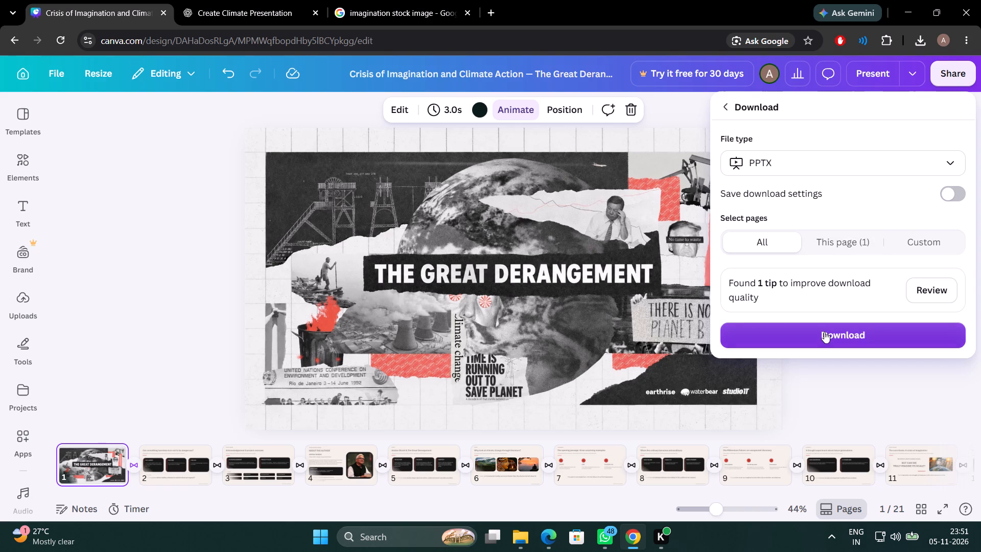
{"action": "left_click", "coordinate": [889, 329]}
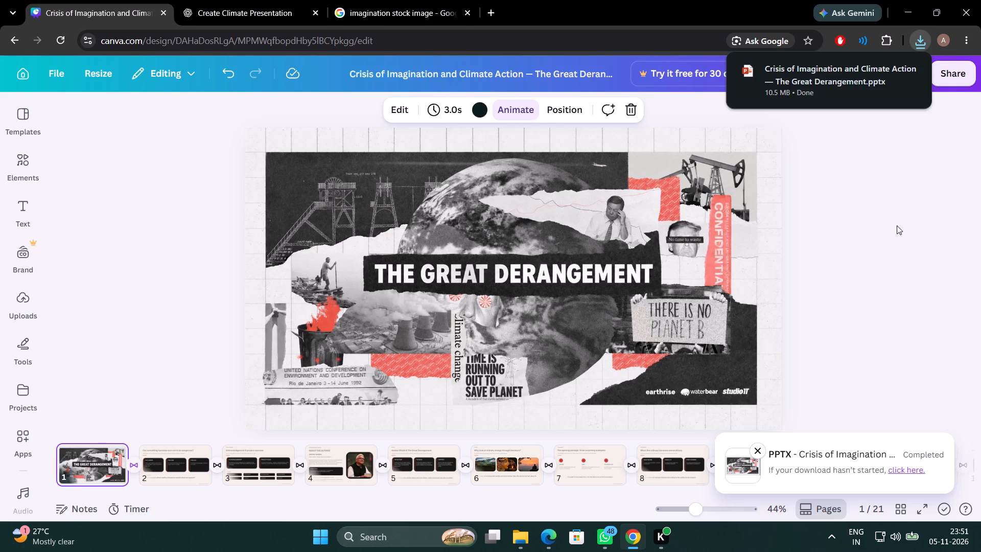
Open the downloaded "Crisis of Imagination and Climate Action — The Great Derangement" presentation from Downloads in PowerPoint and enable editing.
{"action": "left_click", "coordinate": [887, 68]}
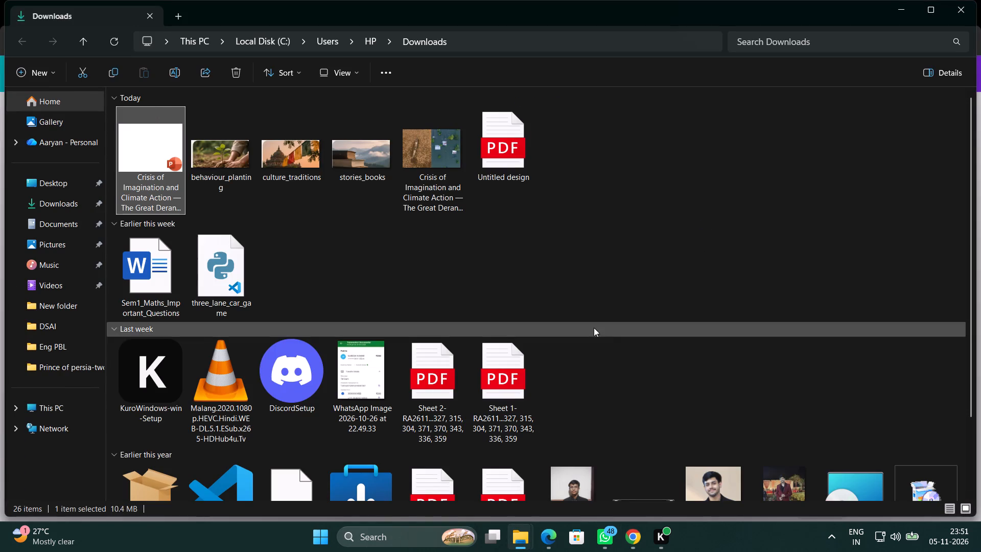
{"action": "left_click", "coordinate": [154, 164]}
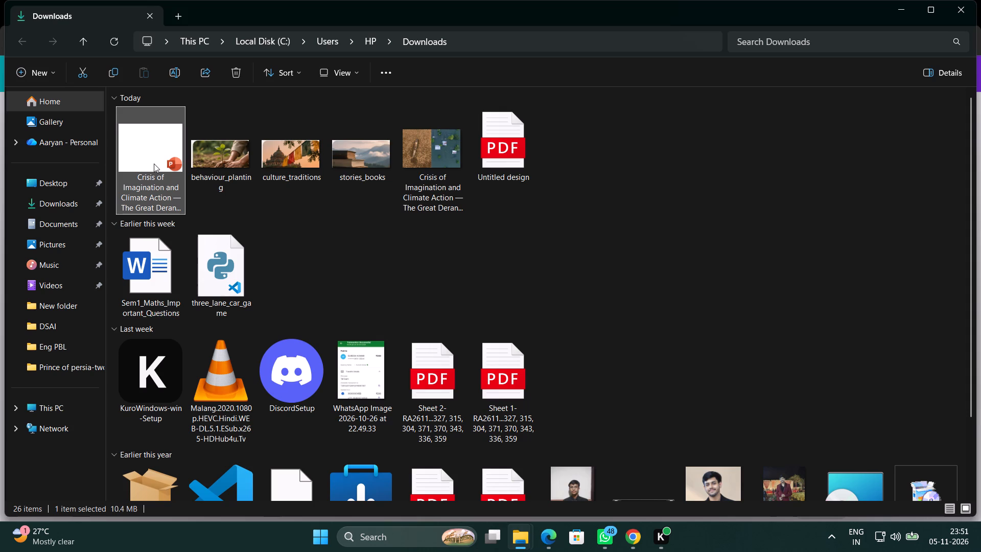
{"action": "left_click", "coordinate": [929, 11]}
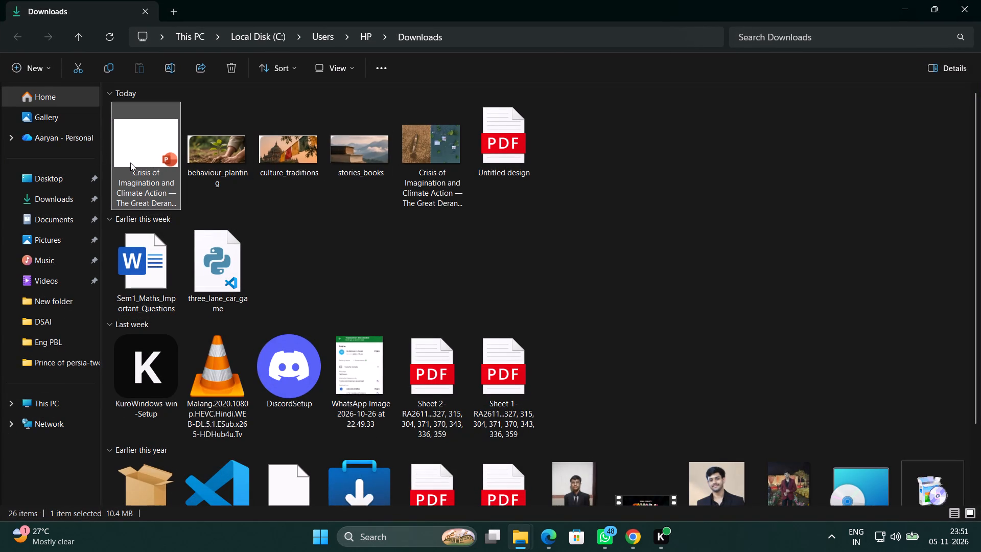
{"action": "double_click", "coordinate": [141, 157]}
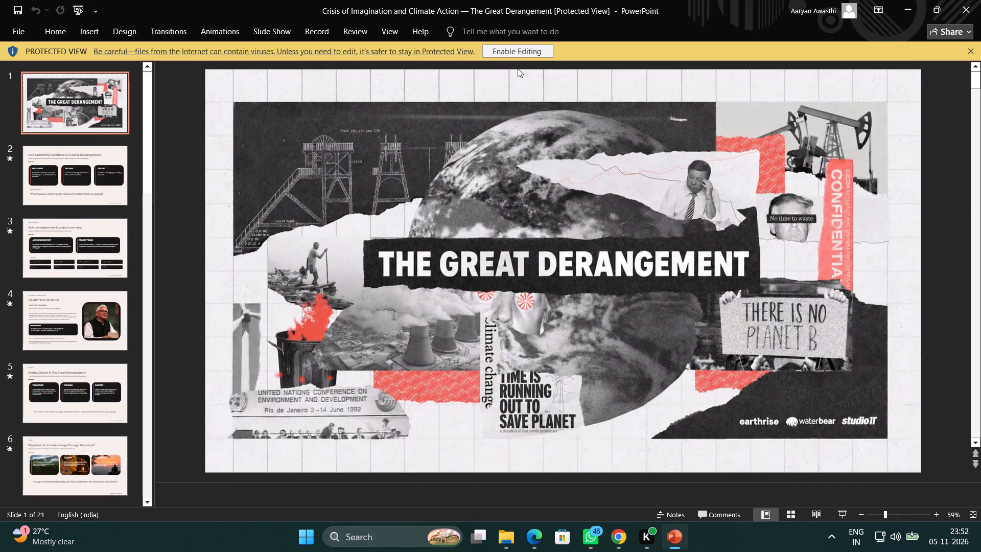
{"action": "left_click", "coordinate": [526, 55]}
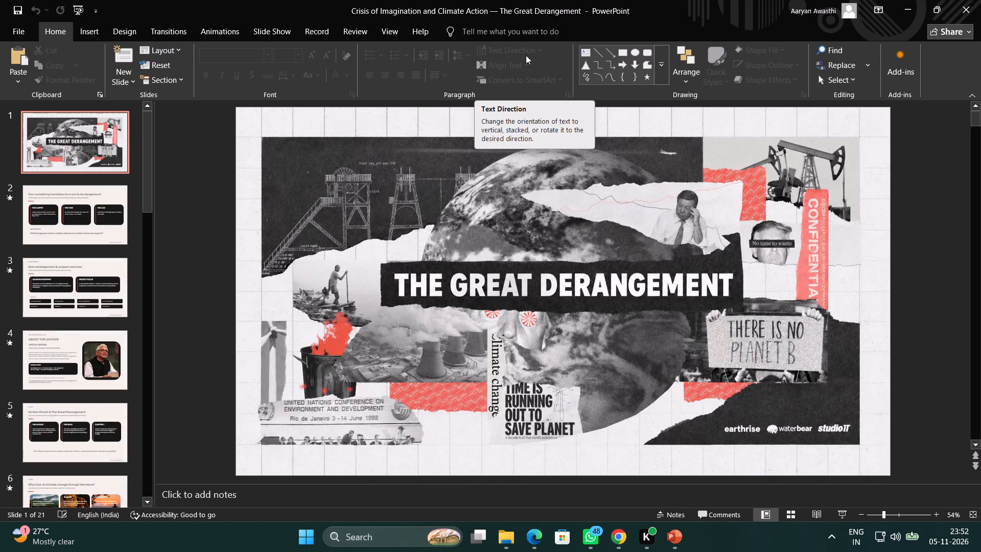
Review slides 1 to 6 of the opened presentation, checking the ENVIRONMENT card's text over its image on slide 6.
{"action": "left_click", "coordinate": [916, 221]}
{"action": "key", "text": "Down"}
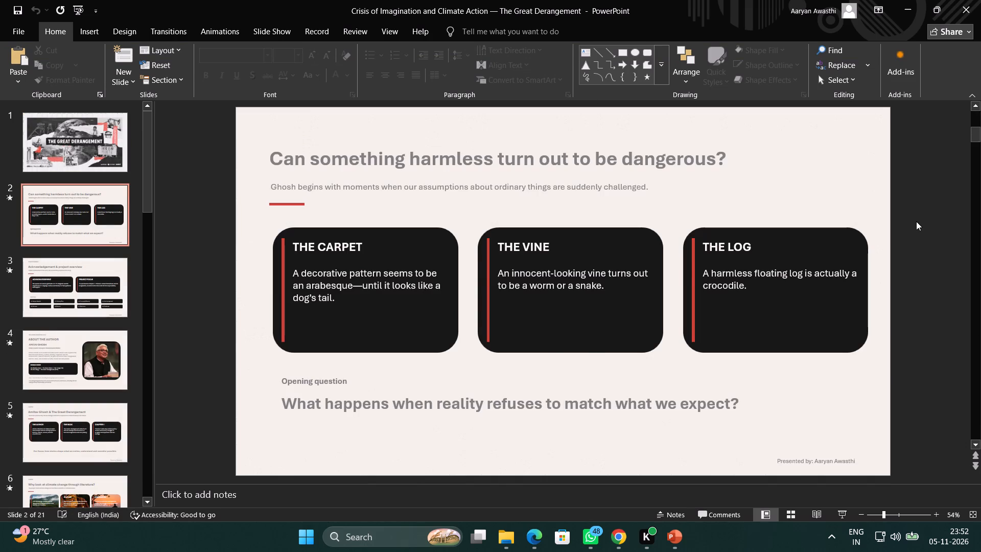
{"action": "key", "text": "Down"}
{"action": "key", "text": "Up"}
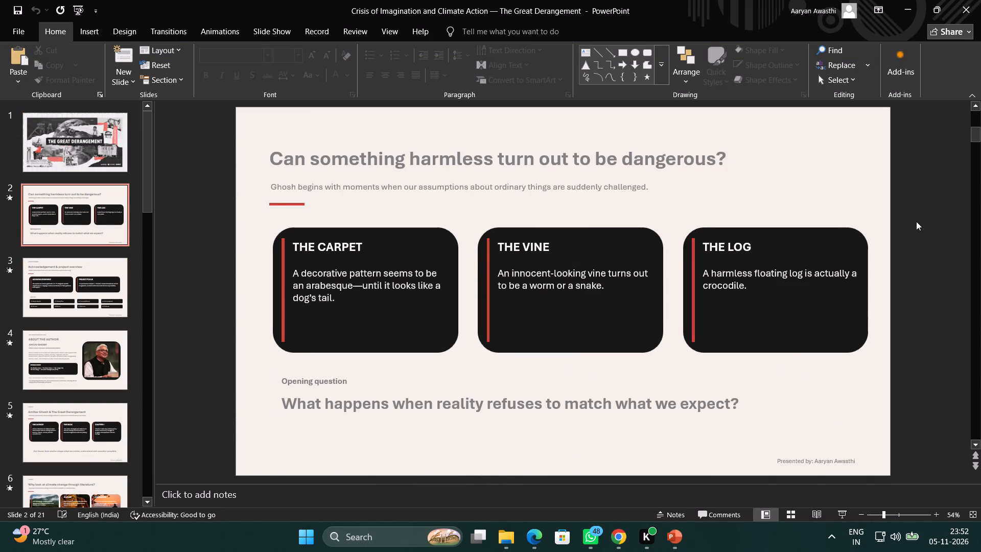
{"action": "key", "text": "Down"}
{"action": "key", "text": "Down"}
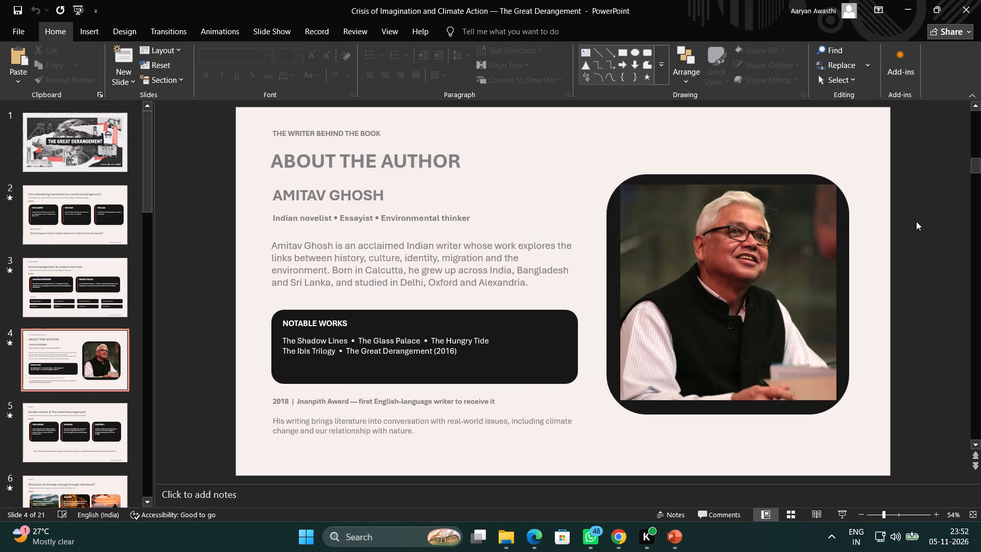
{"action": "key", "text": "Down"}
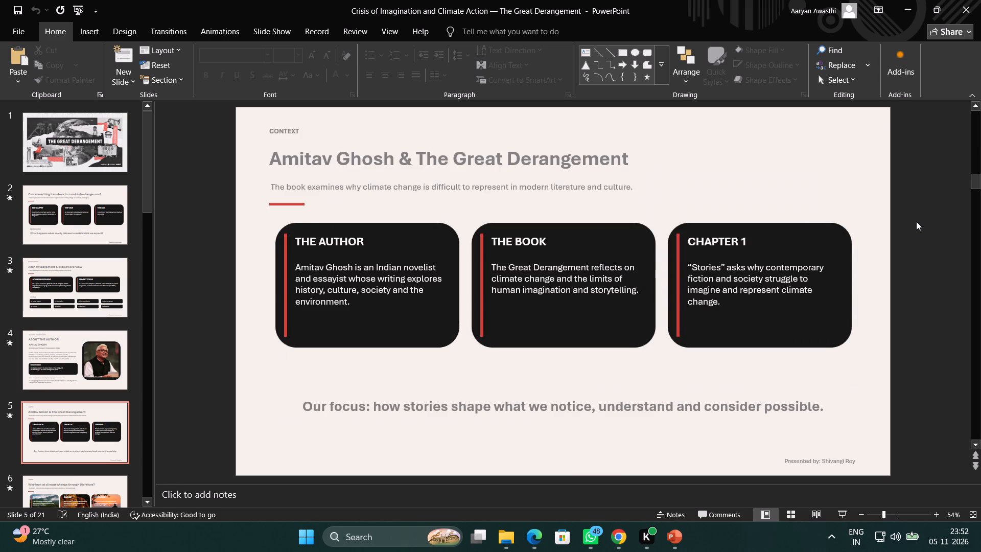
{"action": "key", "text": "Down"}
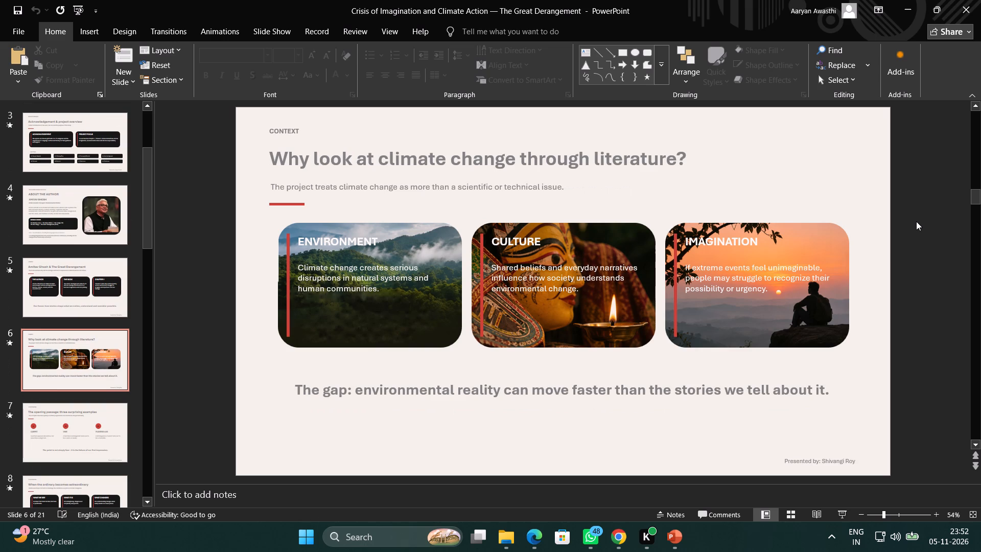
{"action": "left_click", "coordinate": [376, 265]}
{"action": "left_click", "coordinate": [356, 243]}
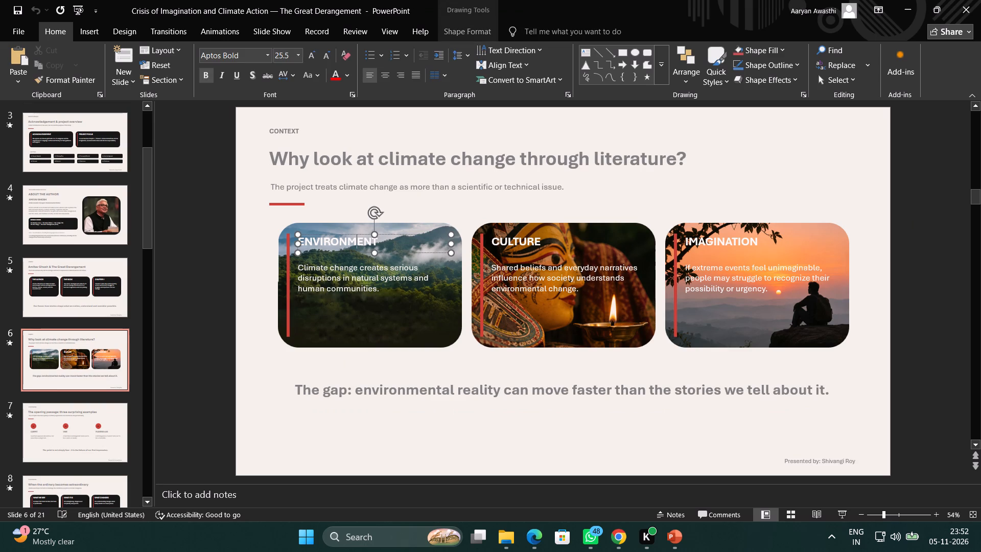
{"action": "left_click", "coordinate": [960, 332]}
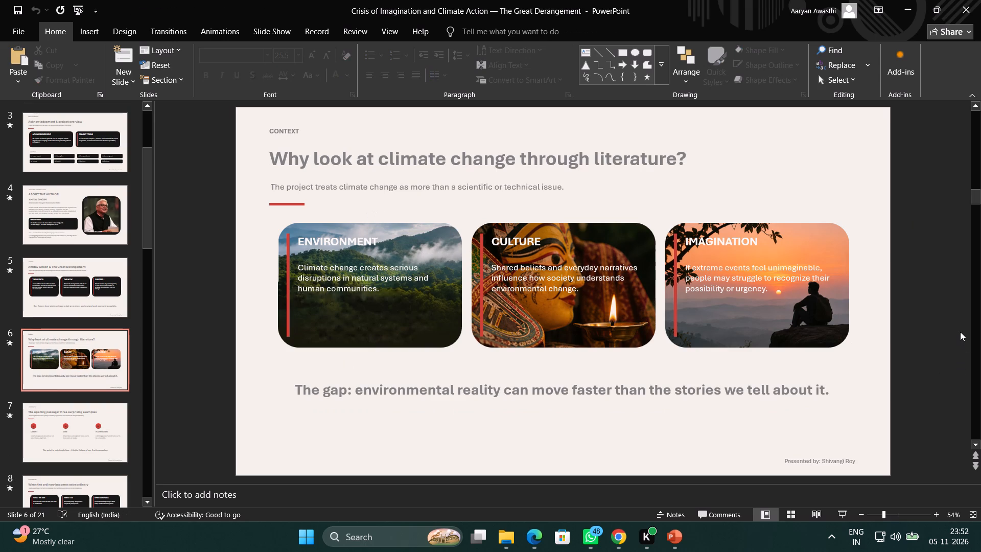
Review slides 7 to 12, checking the climate picture on slide 11, The core thesis: A crisis of imagination.
{"action": "key", "text": "Down"}
{"action": "key", "text": "Down"}
{"action": "key", "text": "Down"}
{"action": "key", "text": "Down"}
{"action": "key", "text": "Down"}
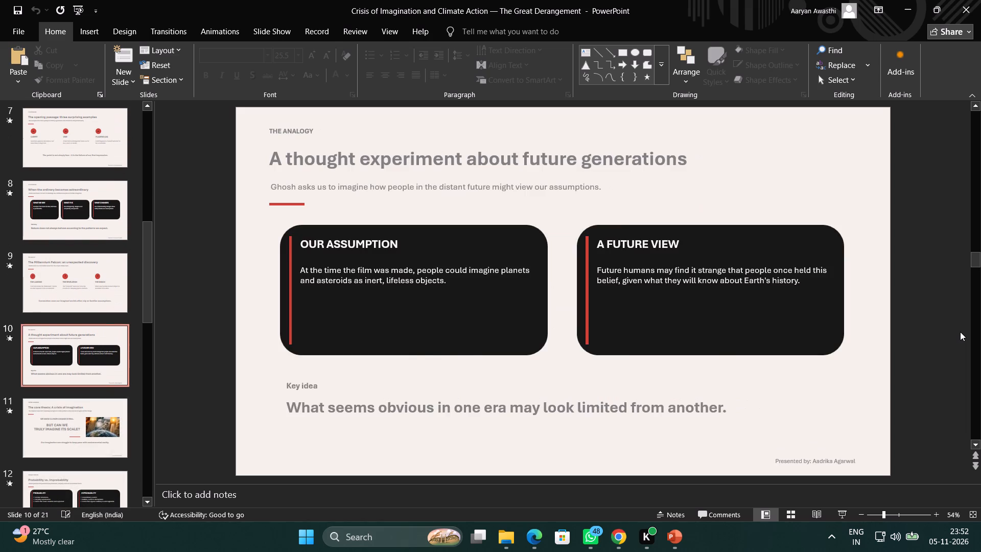
{"action": "key", "text": "Down"}
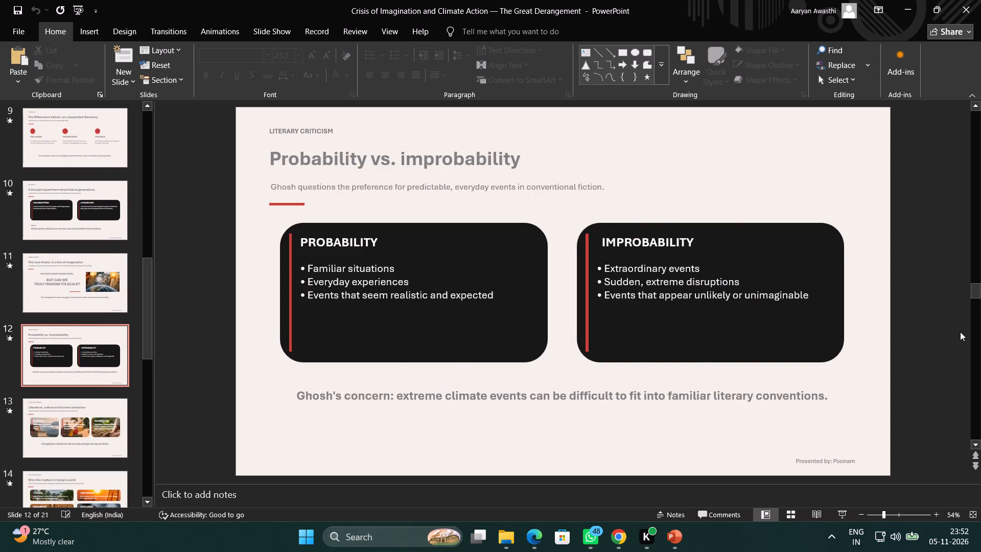
{"action": "key", "text": "Up"}
{"action": "left_click", "coordinate": [790, 315]}
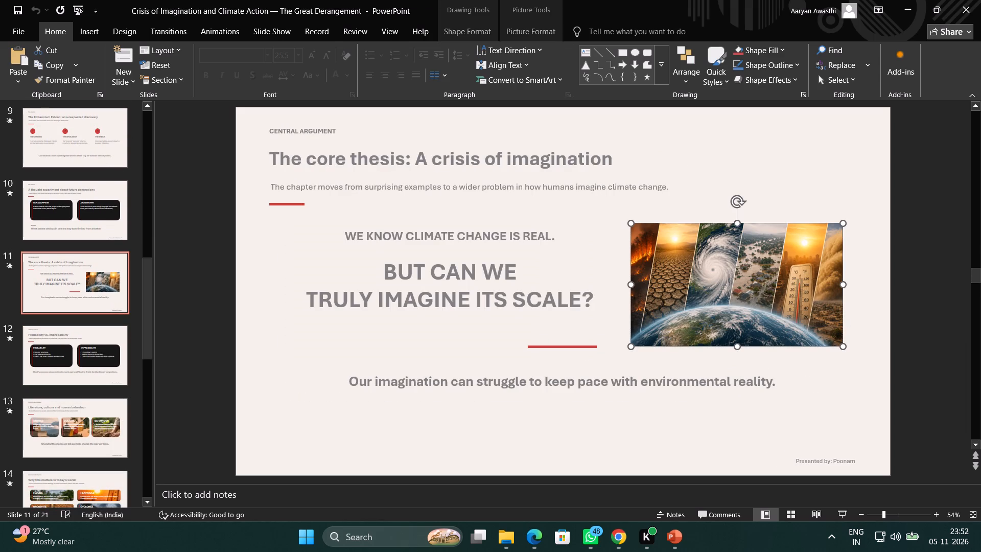
{"action": "left_click", "coordinate": [925, 338]}
Review the remaining slides through slide 21, Webliography, and return to slide 15, The role of engineering & technology.
{"action": "key", "text": "Down"}
{"action": "key", "text": "Down"}
{"action": "key", "text": "Down"}
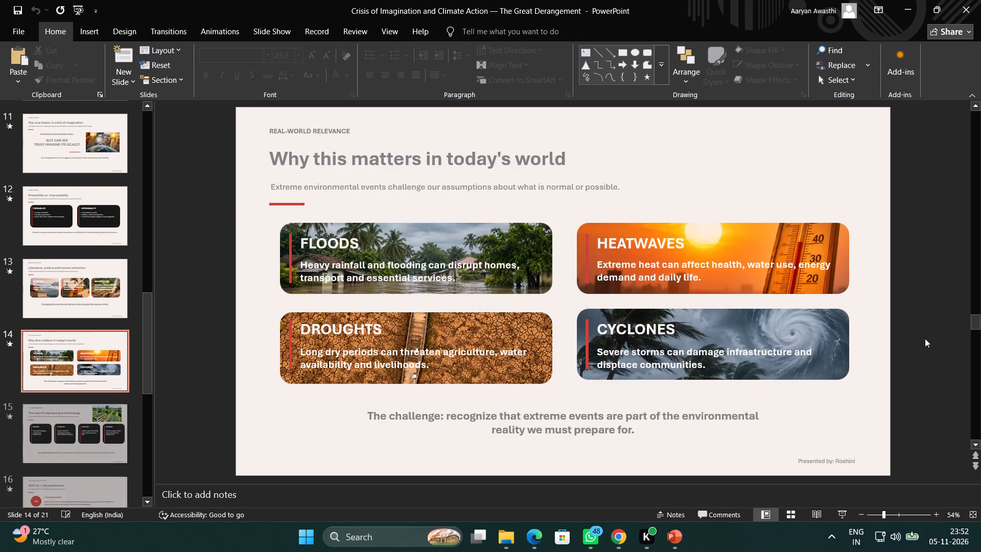
{"action": "key", "text": "Down"}
{"action": "key", "text": "Down"}
{"action": "key", "text": "Down"}
{"action": "key", "text": "Down"}
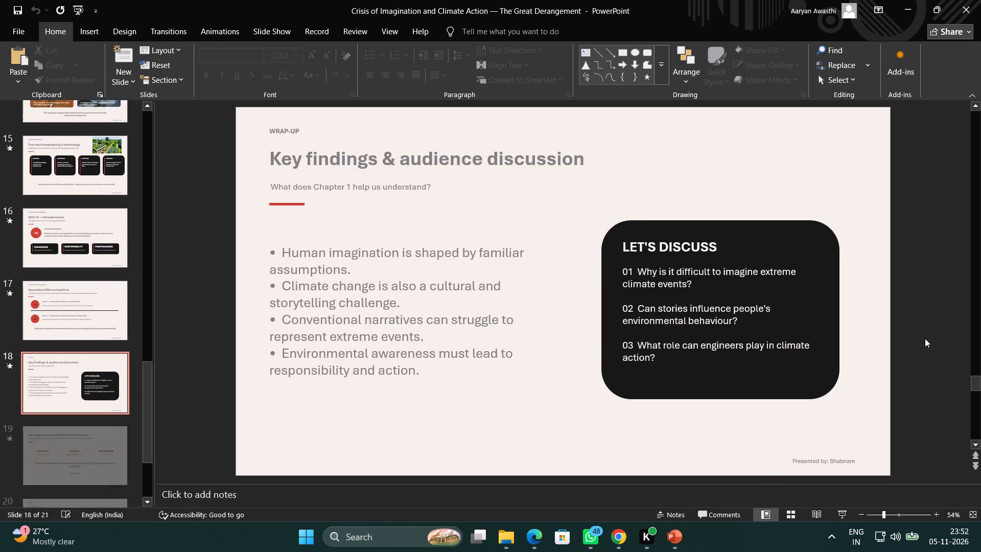
{"action": "key", "text": "Down"}
{"action": "key", "text": "Down"}
{"action": "key", "text": "Down"}
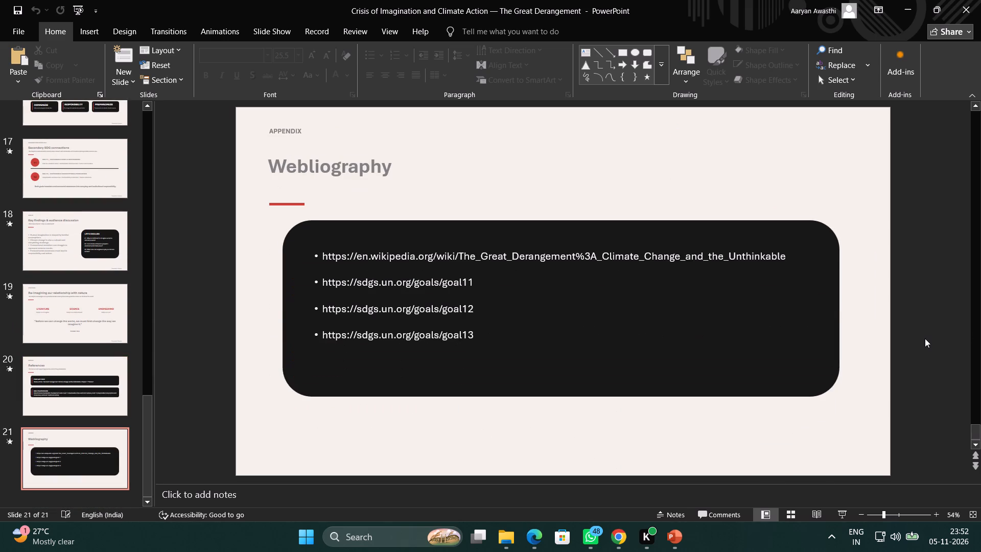
{"action": "key", "text": "Down"}
{"action": "key", "text": "Up"}
{"action": "key", "text": "Up"}
{"action": "key", "text": "Up"}
{"action": "key", "text": "Up"}
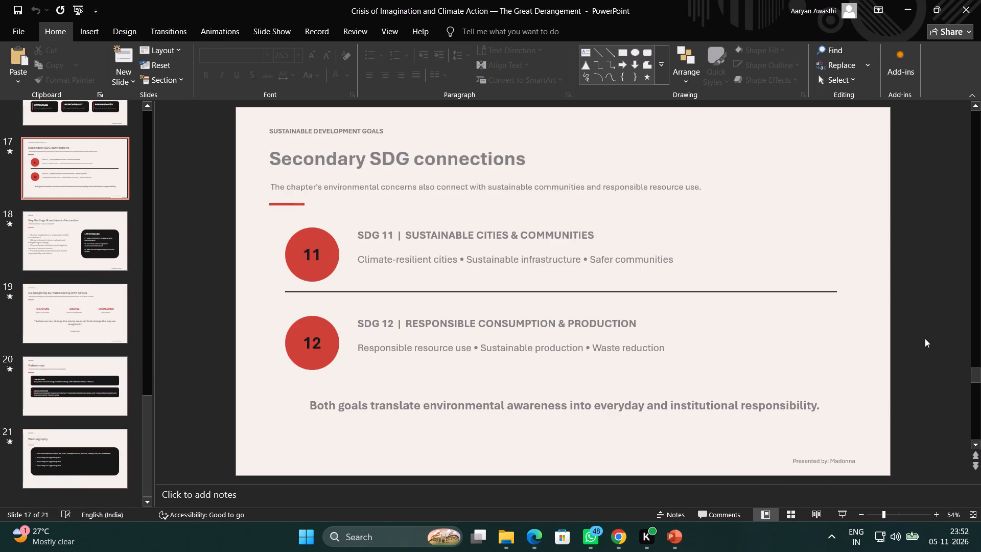
{"action": "key", "text": "Up"}
{"action": "key", "text": "Up"}
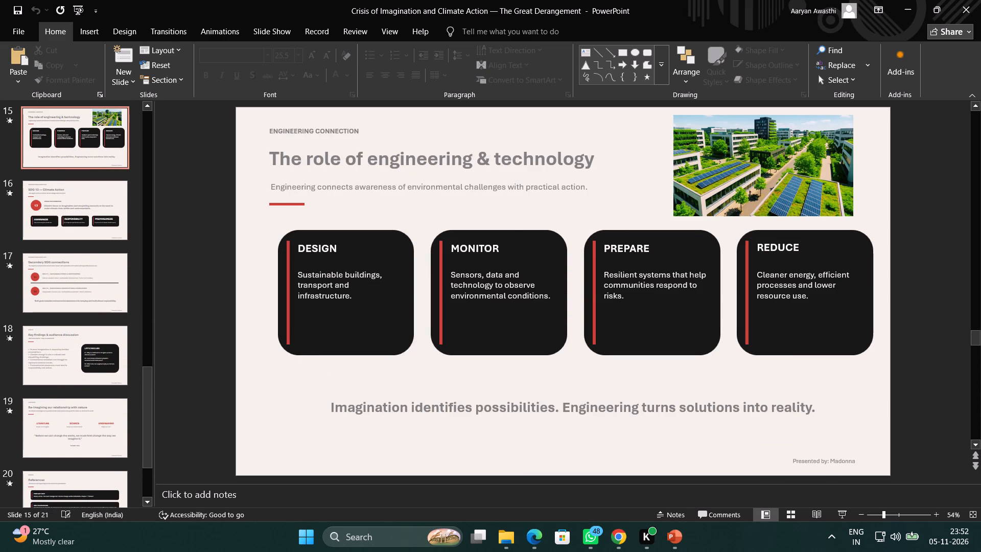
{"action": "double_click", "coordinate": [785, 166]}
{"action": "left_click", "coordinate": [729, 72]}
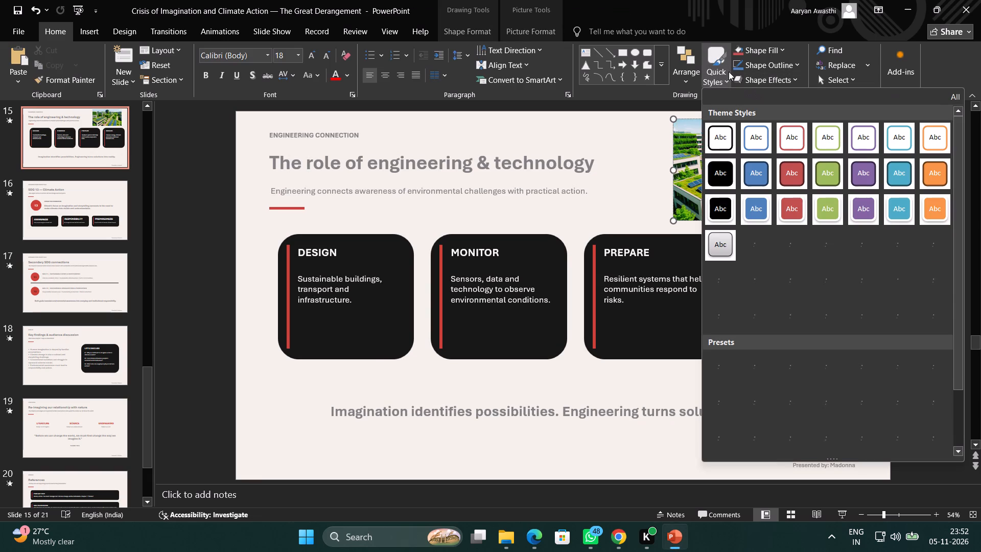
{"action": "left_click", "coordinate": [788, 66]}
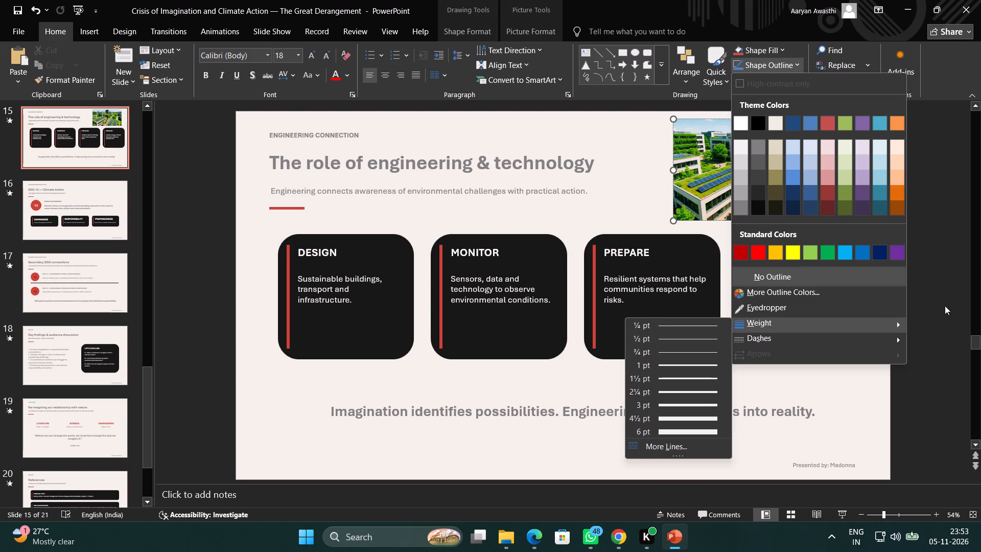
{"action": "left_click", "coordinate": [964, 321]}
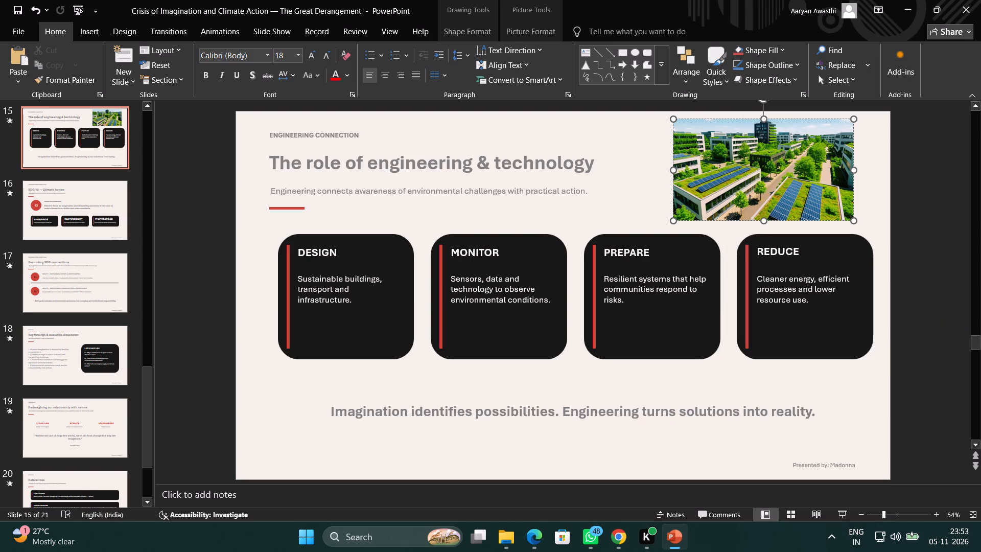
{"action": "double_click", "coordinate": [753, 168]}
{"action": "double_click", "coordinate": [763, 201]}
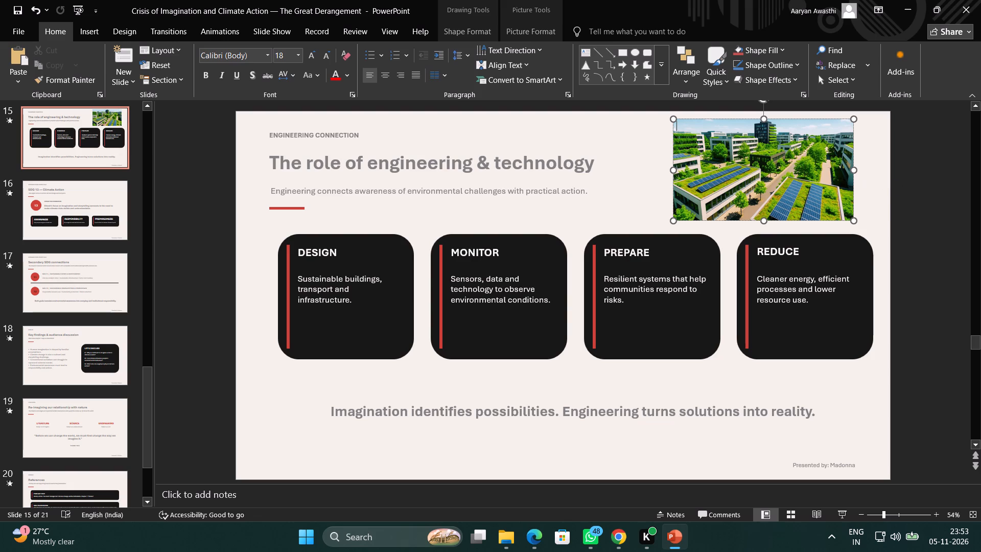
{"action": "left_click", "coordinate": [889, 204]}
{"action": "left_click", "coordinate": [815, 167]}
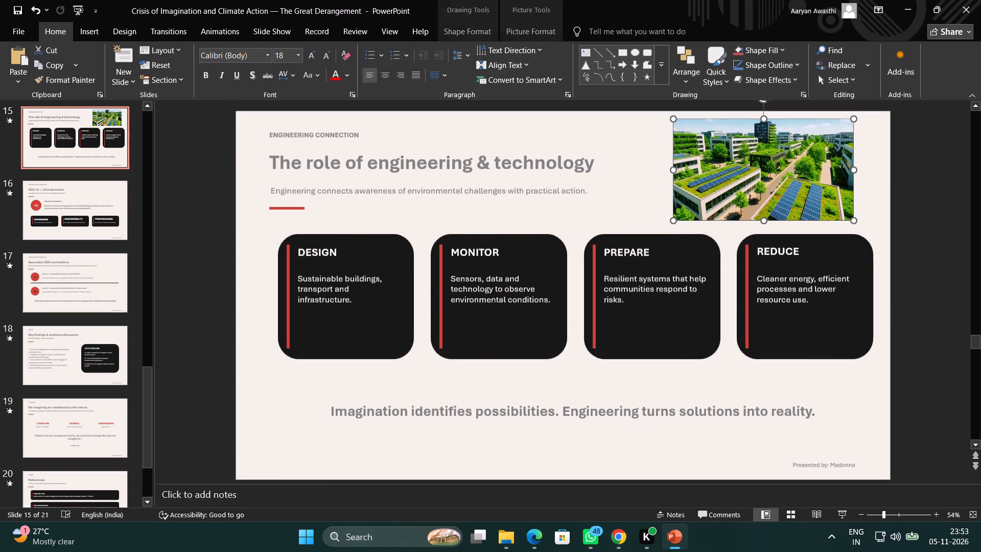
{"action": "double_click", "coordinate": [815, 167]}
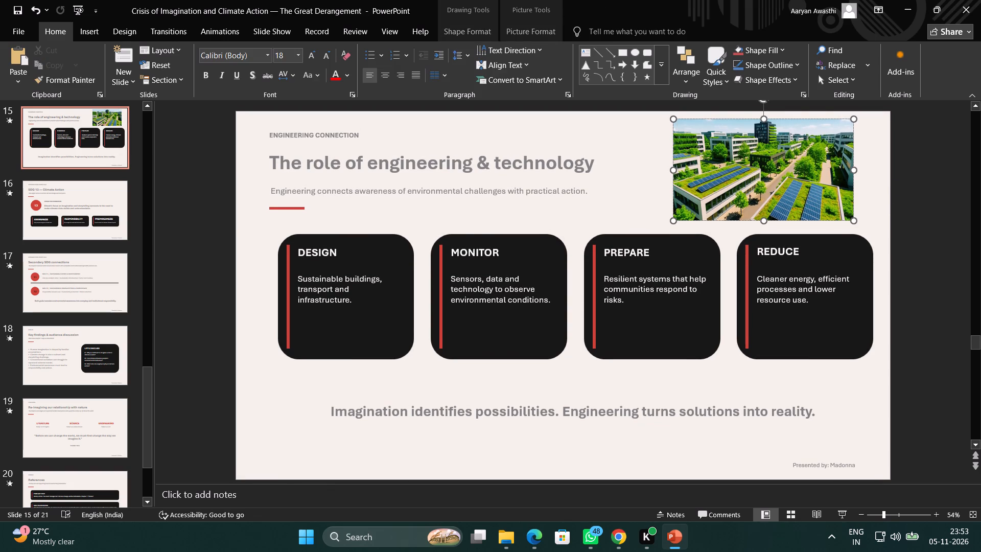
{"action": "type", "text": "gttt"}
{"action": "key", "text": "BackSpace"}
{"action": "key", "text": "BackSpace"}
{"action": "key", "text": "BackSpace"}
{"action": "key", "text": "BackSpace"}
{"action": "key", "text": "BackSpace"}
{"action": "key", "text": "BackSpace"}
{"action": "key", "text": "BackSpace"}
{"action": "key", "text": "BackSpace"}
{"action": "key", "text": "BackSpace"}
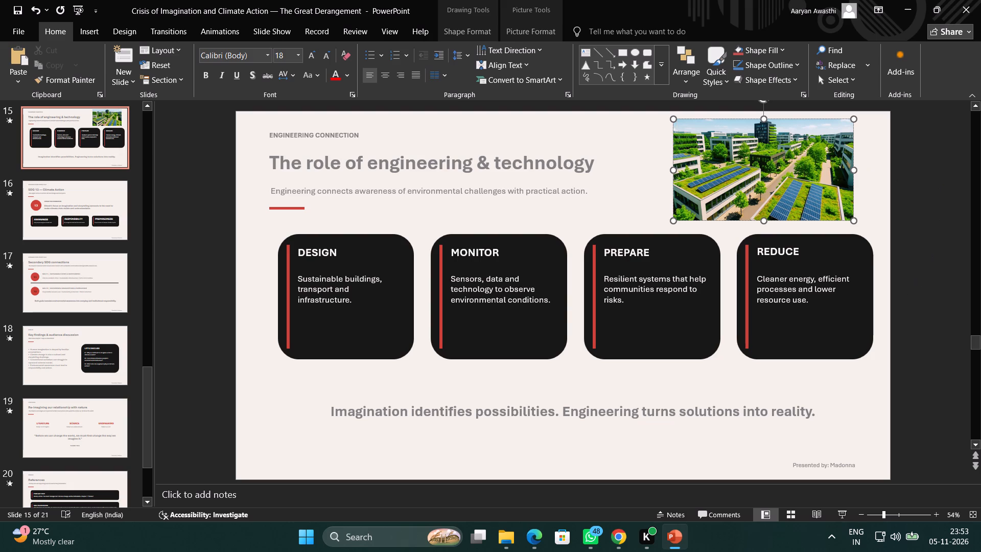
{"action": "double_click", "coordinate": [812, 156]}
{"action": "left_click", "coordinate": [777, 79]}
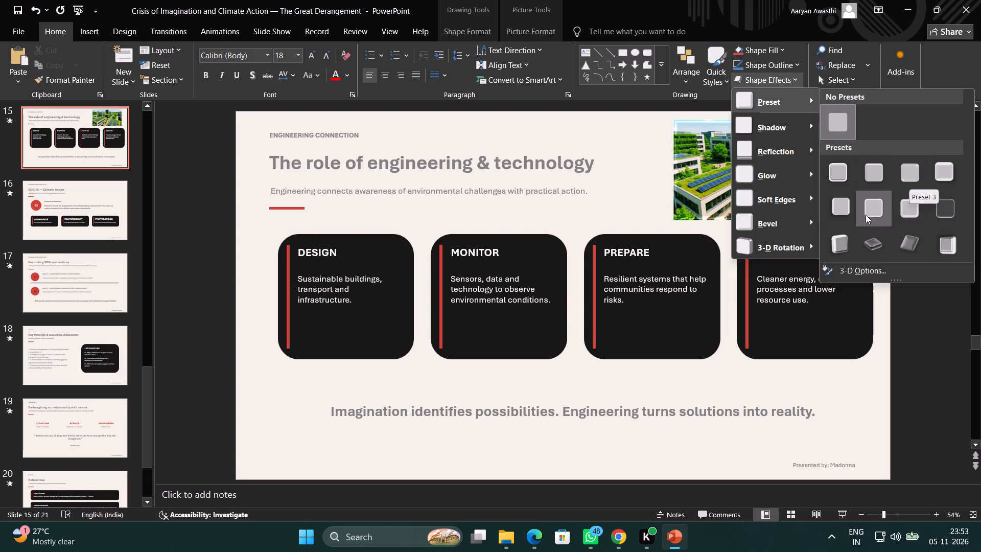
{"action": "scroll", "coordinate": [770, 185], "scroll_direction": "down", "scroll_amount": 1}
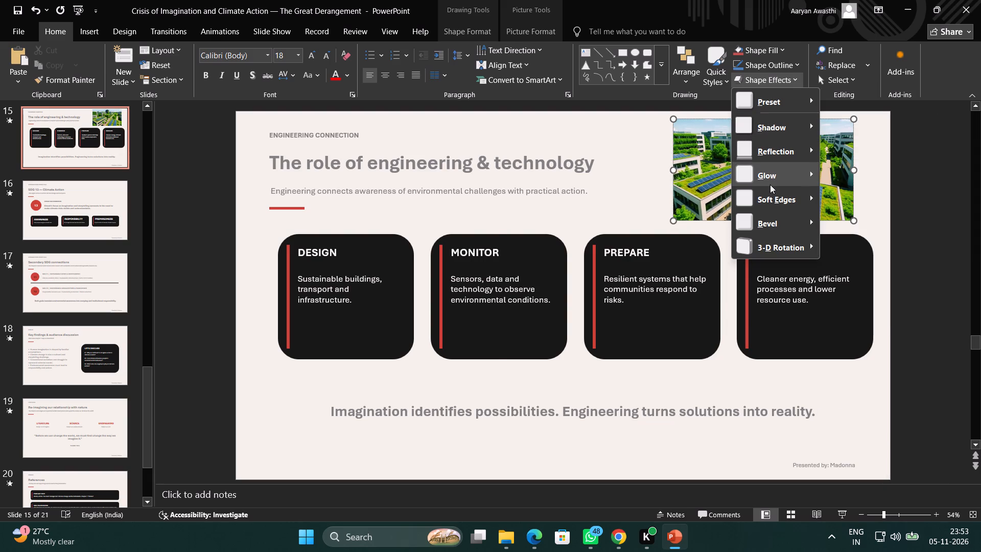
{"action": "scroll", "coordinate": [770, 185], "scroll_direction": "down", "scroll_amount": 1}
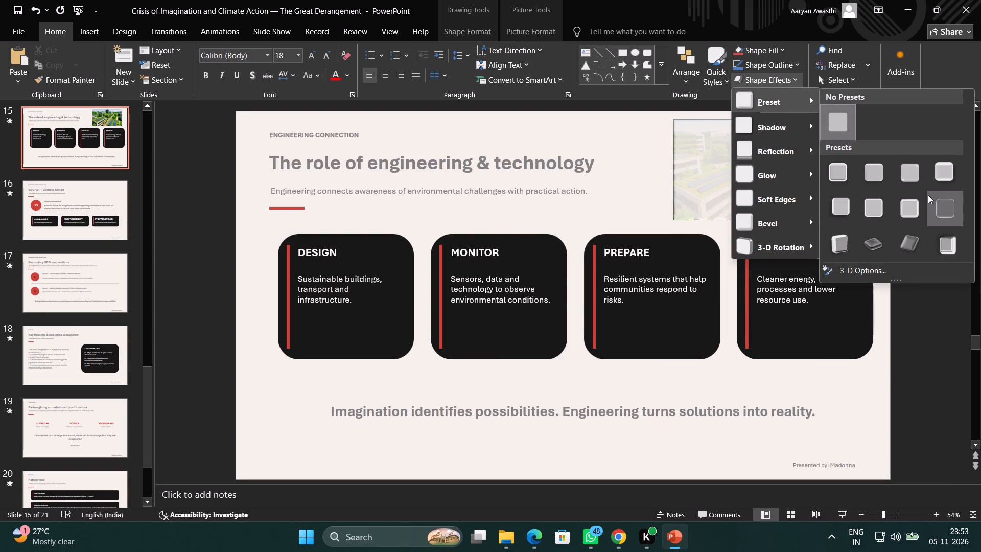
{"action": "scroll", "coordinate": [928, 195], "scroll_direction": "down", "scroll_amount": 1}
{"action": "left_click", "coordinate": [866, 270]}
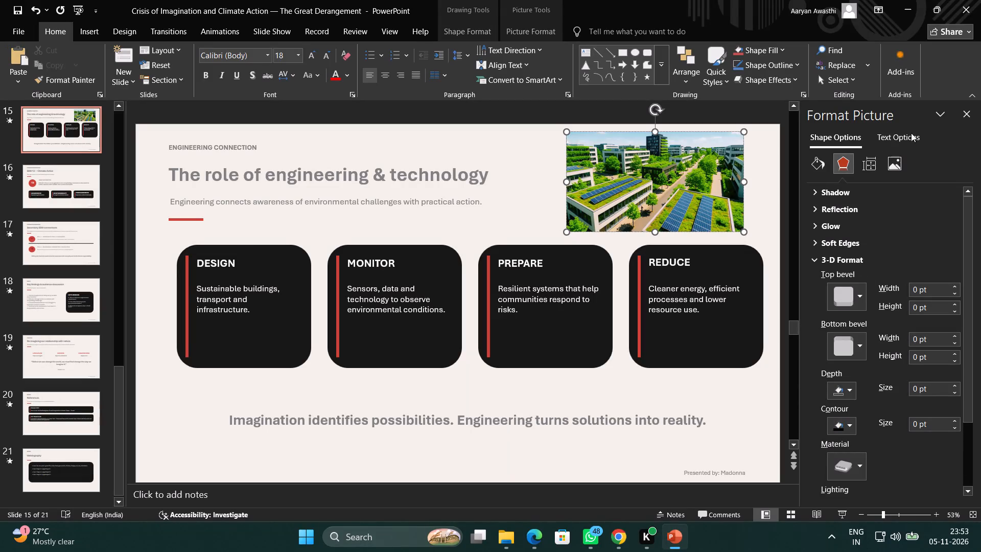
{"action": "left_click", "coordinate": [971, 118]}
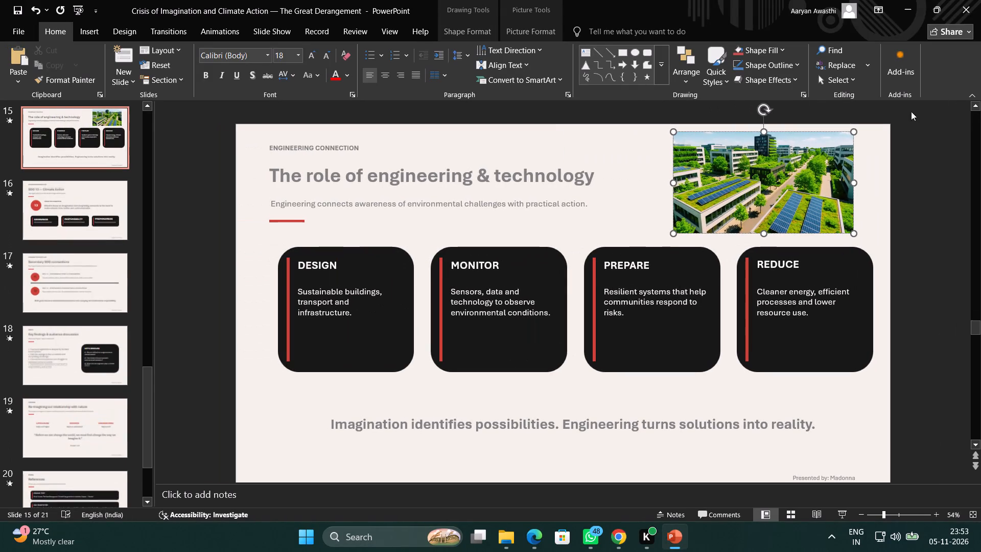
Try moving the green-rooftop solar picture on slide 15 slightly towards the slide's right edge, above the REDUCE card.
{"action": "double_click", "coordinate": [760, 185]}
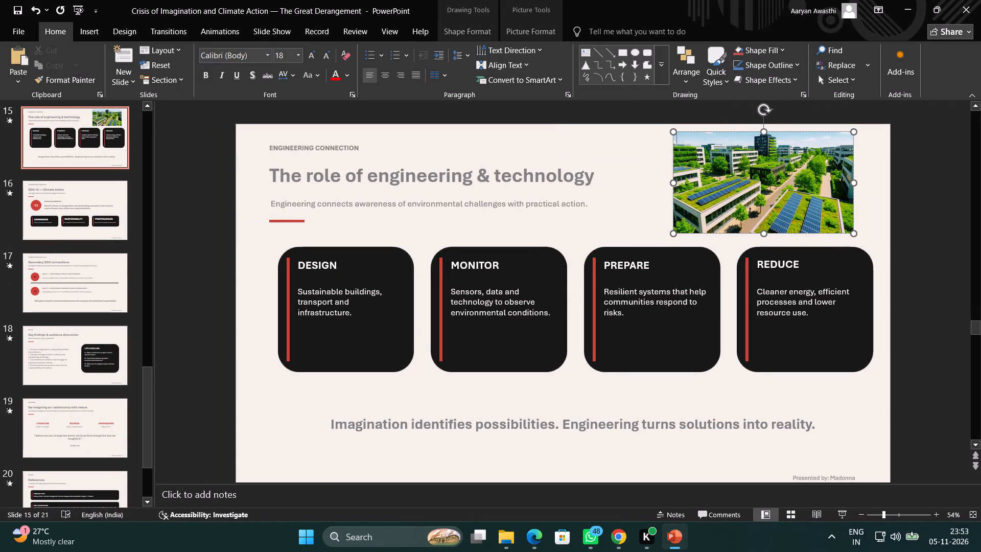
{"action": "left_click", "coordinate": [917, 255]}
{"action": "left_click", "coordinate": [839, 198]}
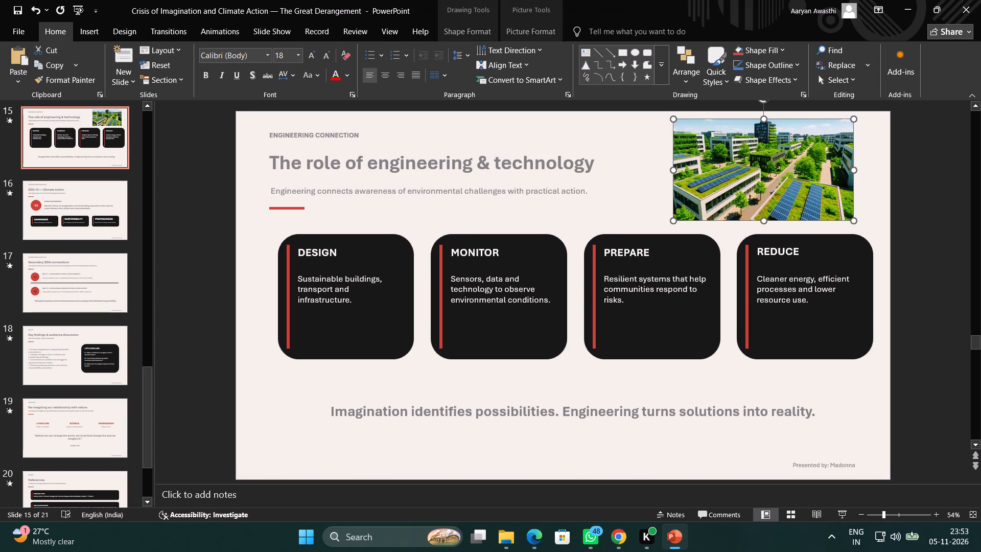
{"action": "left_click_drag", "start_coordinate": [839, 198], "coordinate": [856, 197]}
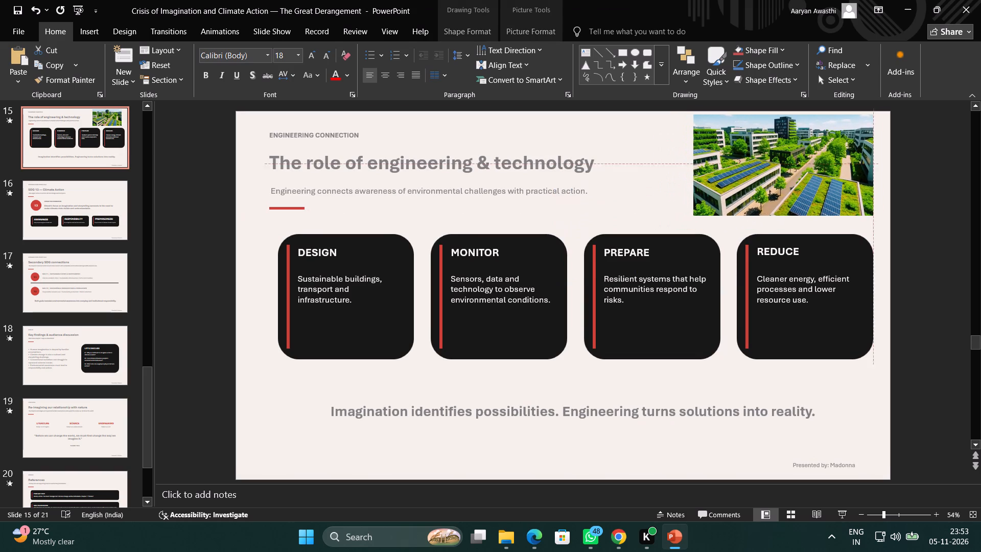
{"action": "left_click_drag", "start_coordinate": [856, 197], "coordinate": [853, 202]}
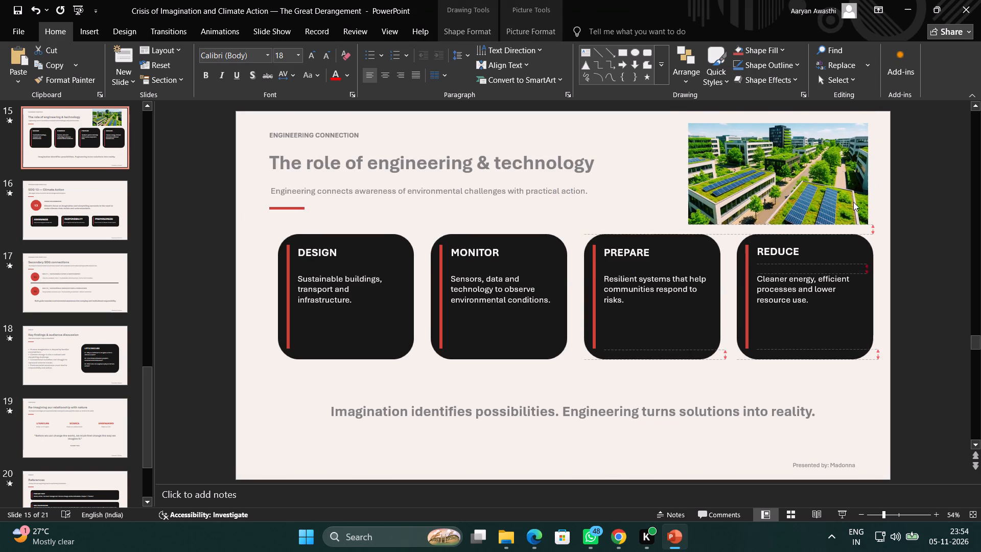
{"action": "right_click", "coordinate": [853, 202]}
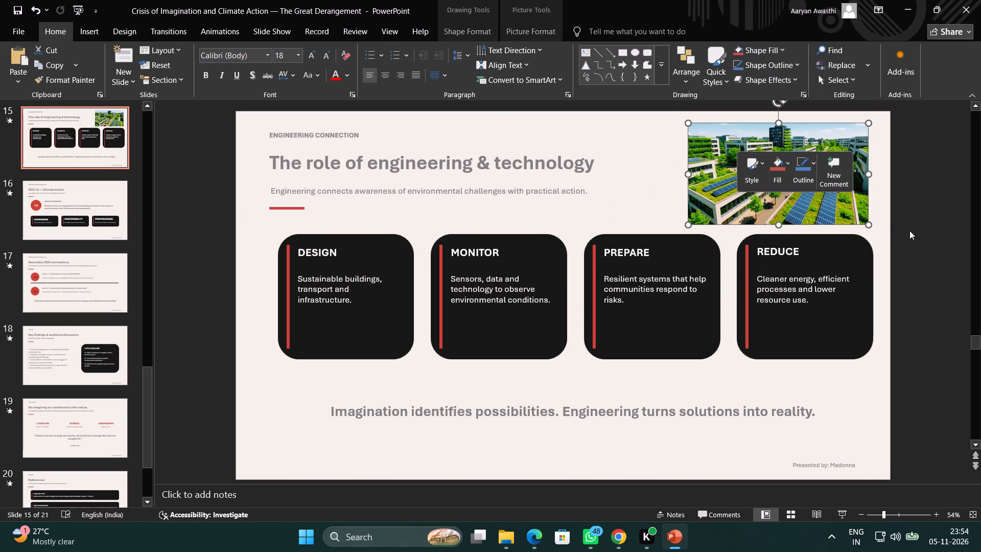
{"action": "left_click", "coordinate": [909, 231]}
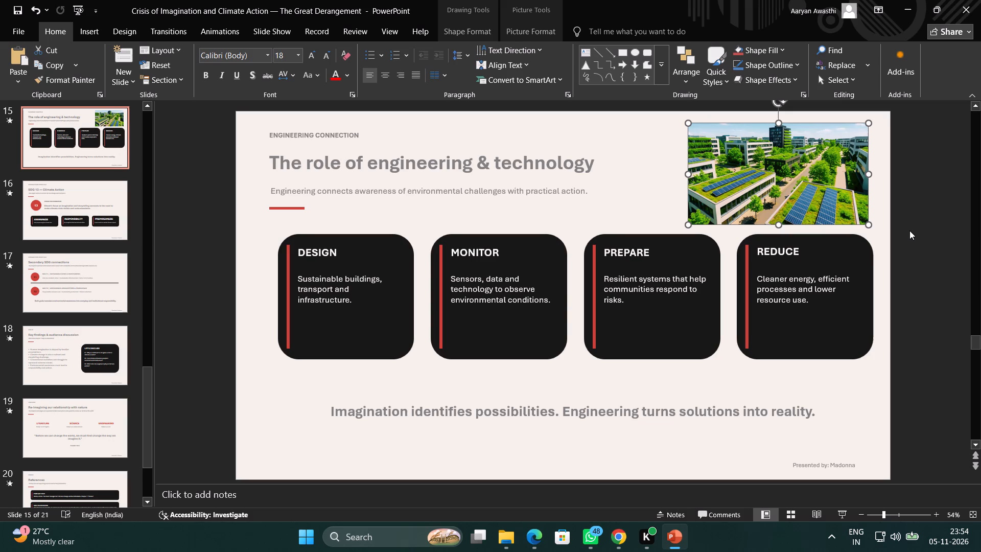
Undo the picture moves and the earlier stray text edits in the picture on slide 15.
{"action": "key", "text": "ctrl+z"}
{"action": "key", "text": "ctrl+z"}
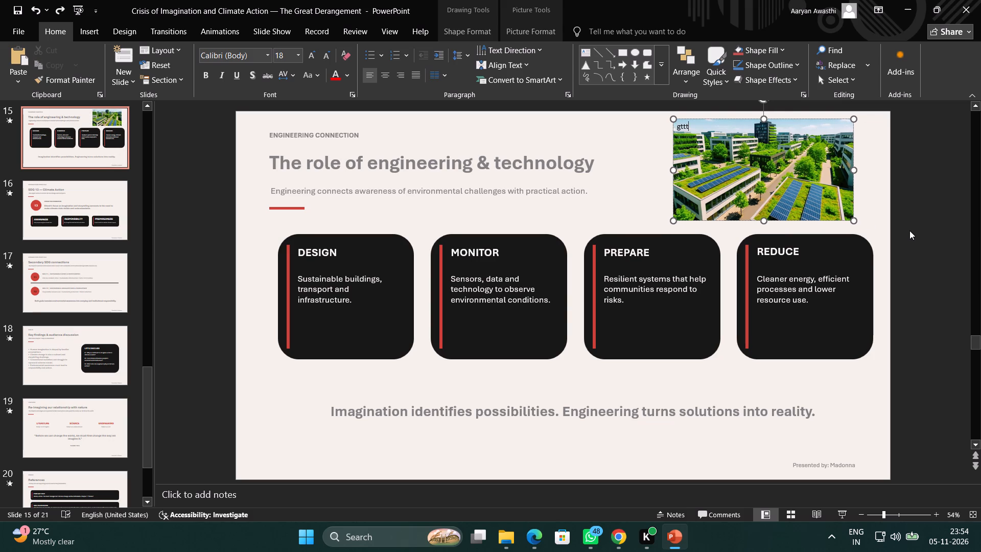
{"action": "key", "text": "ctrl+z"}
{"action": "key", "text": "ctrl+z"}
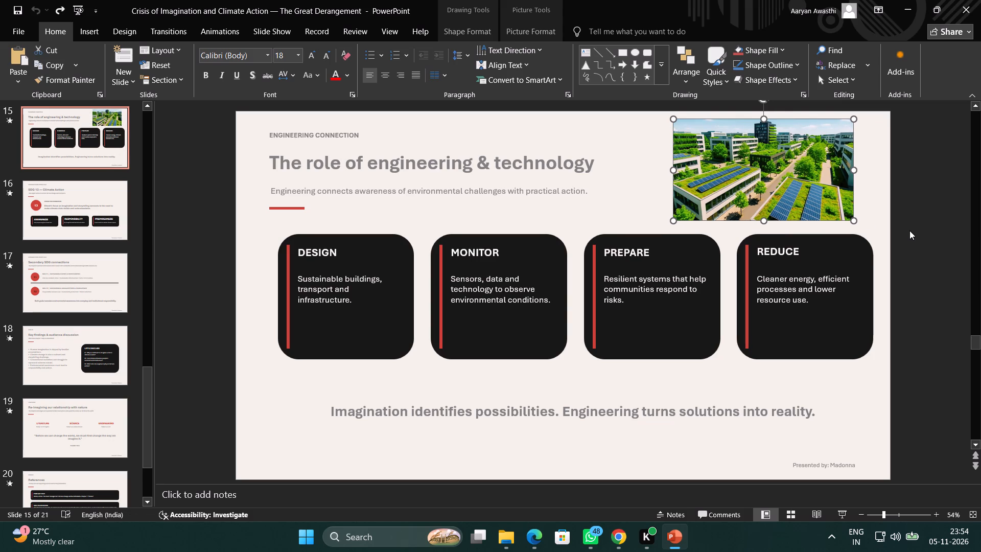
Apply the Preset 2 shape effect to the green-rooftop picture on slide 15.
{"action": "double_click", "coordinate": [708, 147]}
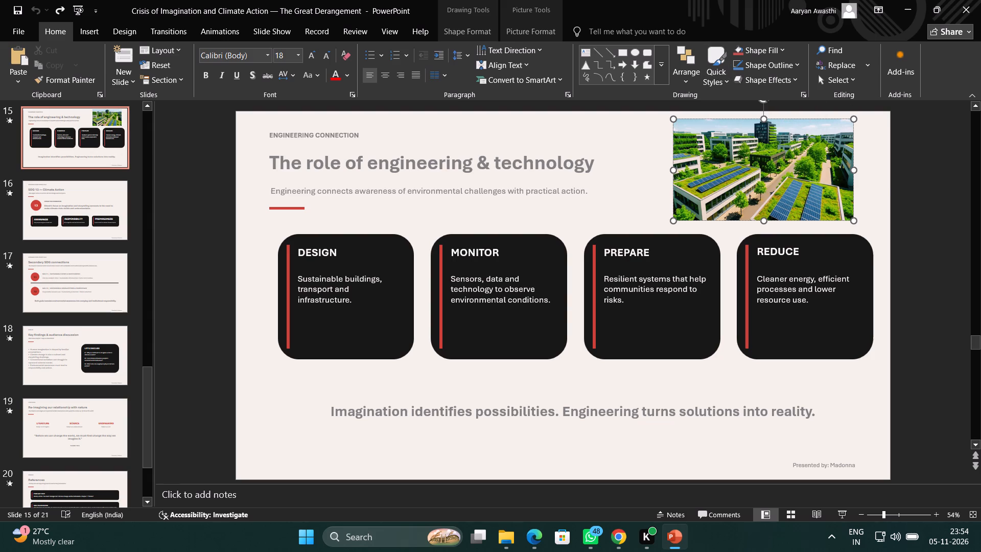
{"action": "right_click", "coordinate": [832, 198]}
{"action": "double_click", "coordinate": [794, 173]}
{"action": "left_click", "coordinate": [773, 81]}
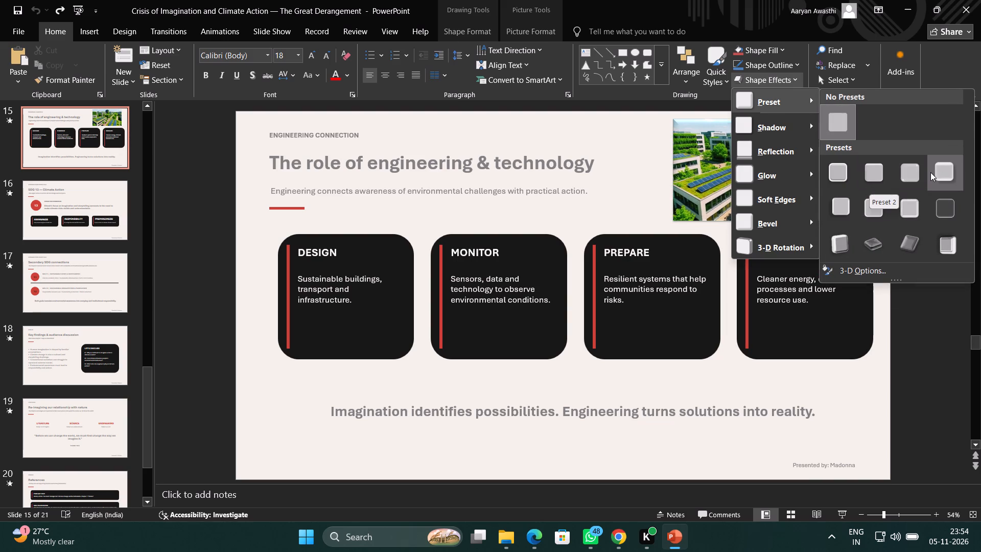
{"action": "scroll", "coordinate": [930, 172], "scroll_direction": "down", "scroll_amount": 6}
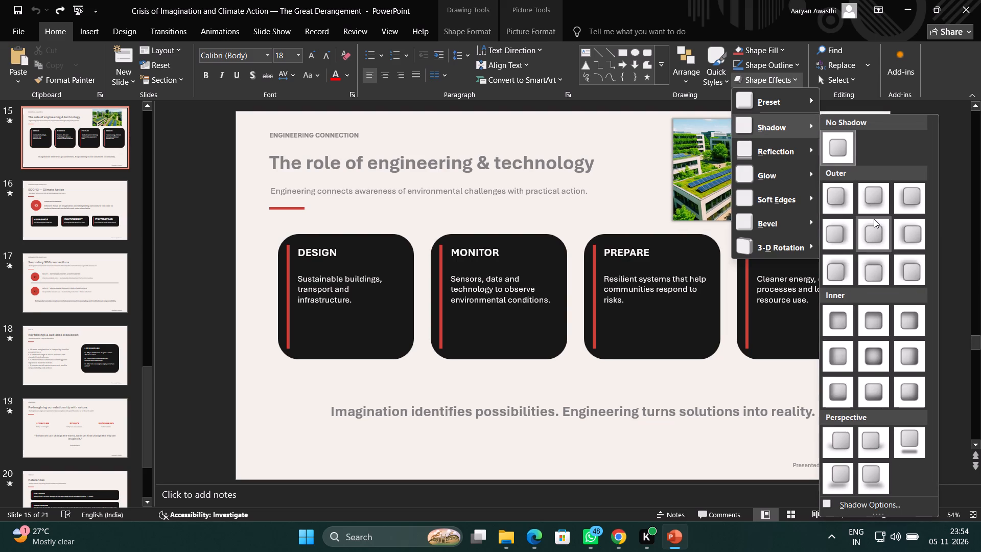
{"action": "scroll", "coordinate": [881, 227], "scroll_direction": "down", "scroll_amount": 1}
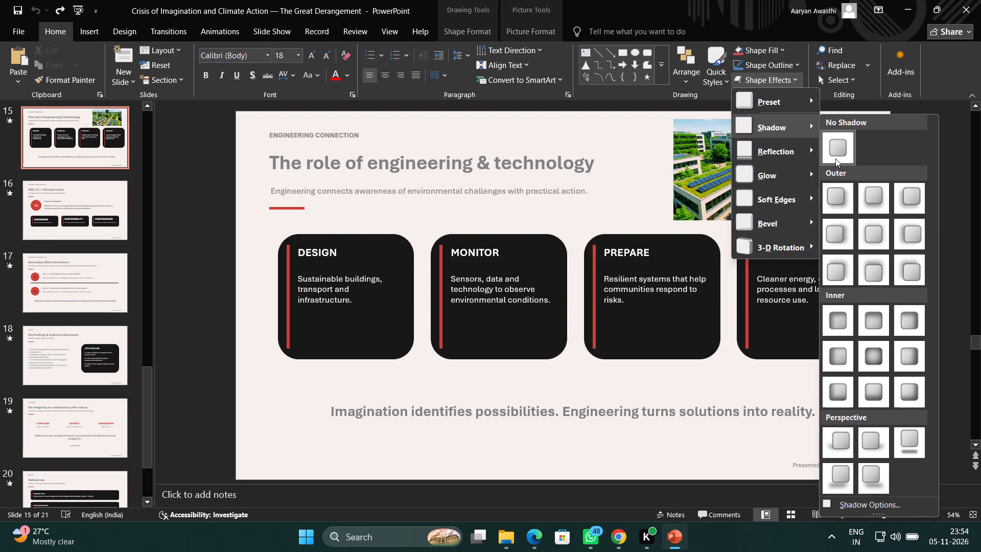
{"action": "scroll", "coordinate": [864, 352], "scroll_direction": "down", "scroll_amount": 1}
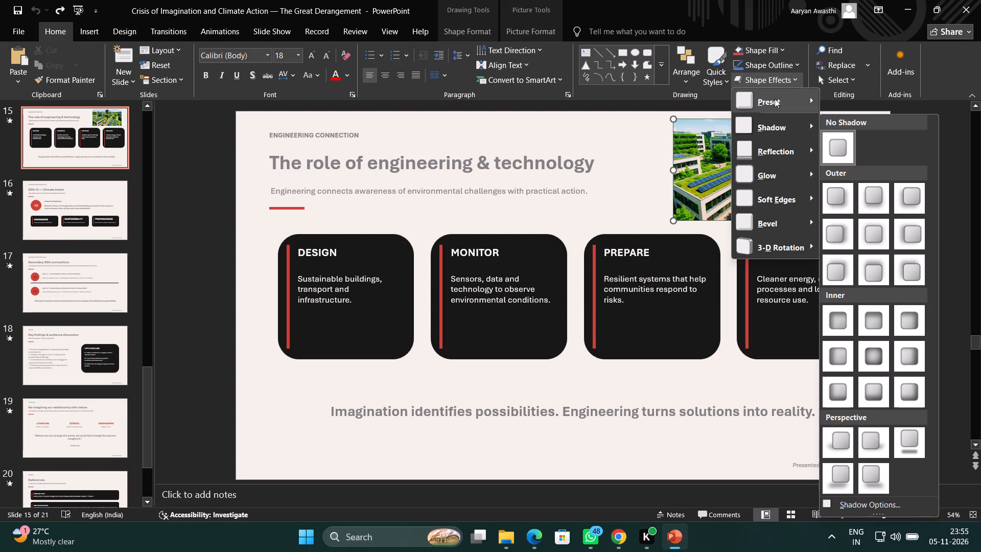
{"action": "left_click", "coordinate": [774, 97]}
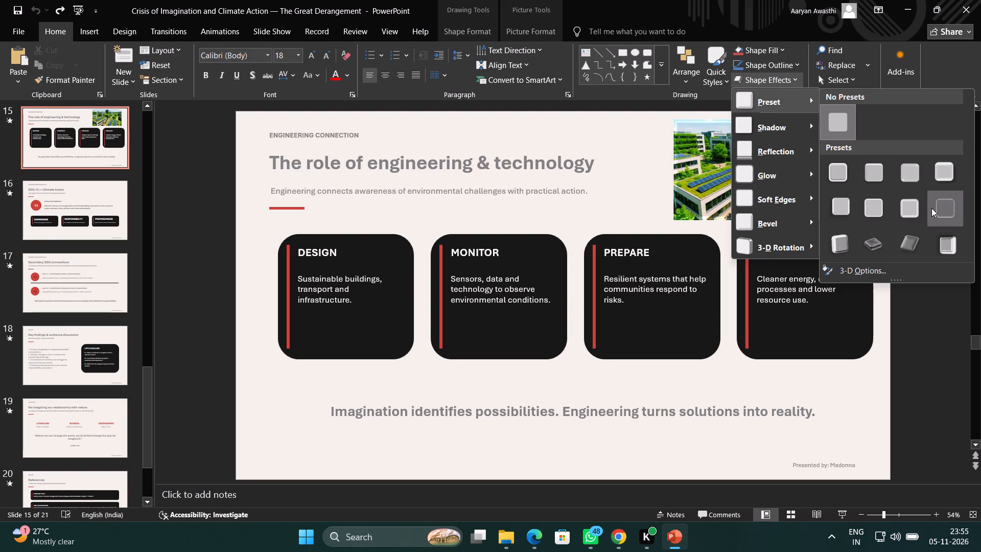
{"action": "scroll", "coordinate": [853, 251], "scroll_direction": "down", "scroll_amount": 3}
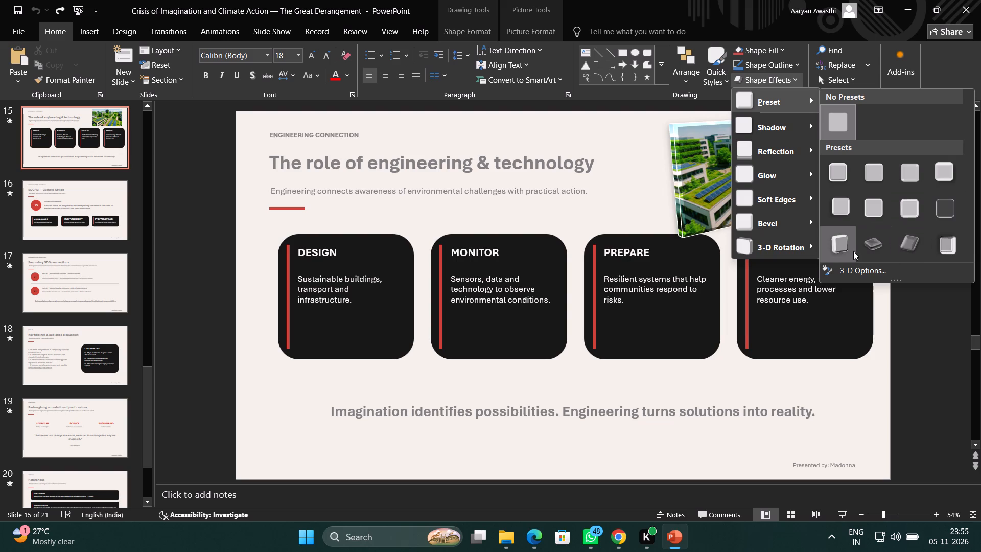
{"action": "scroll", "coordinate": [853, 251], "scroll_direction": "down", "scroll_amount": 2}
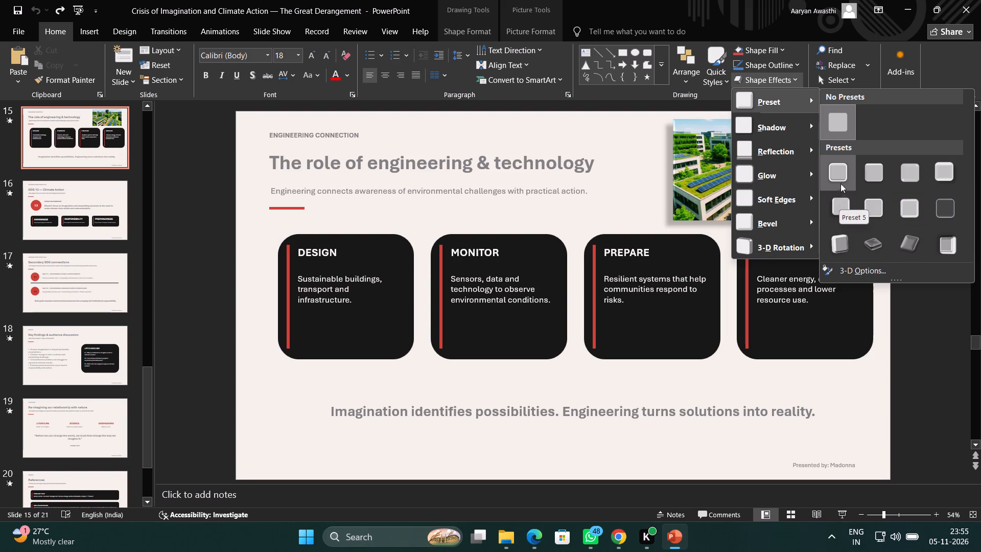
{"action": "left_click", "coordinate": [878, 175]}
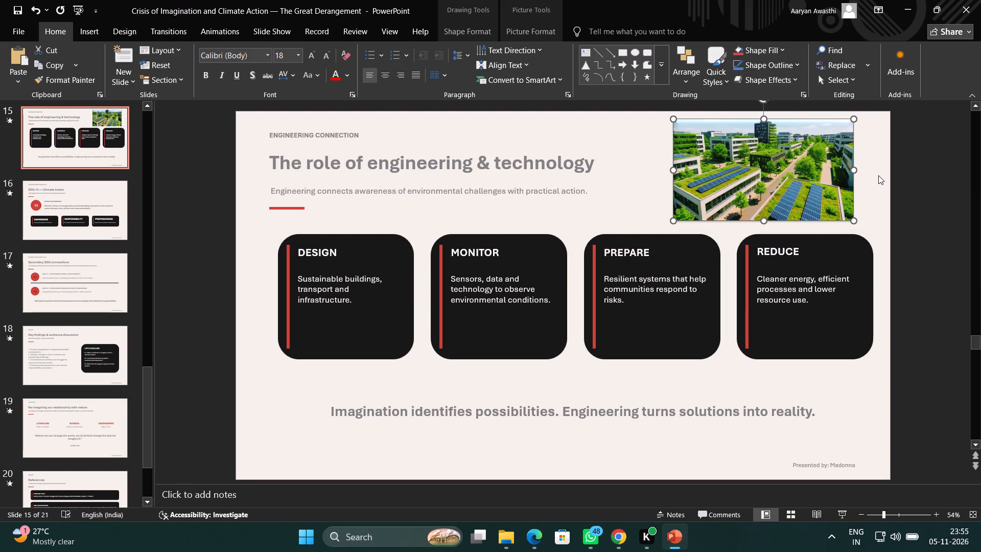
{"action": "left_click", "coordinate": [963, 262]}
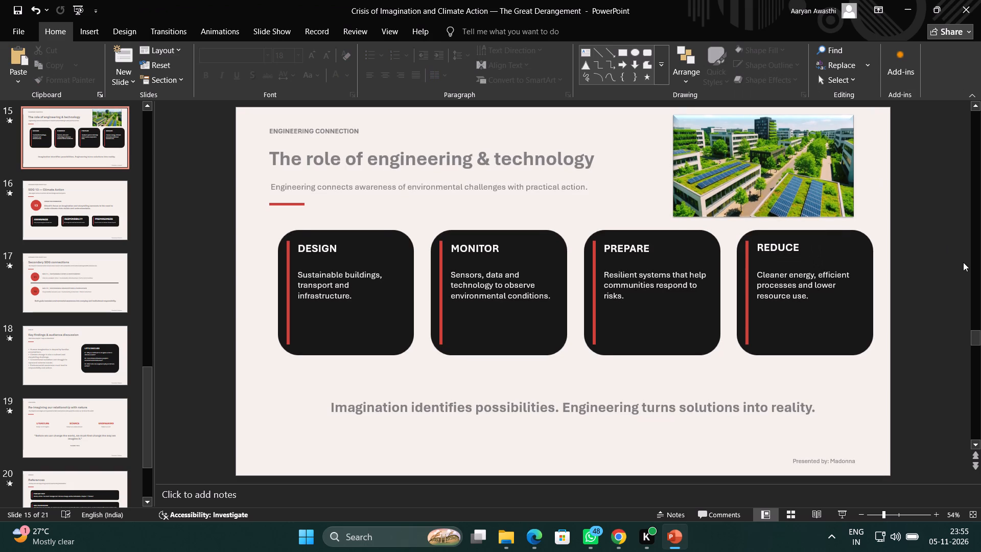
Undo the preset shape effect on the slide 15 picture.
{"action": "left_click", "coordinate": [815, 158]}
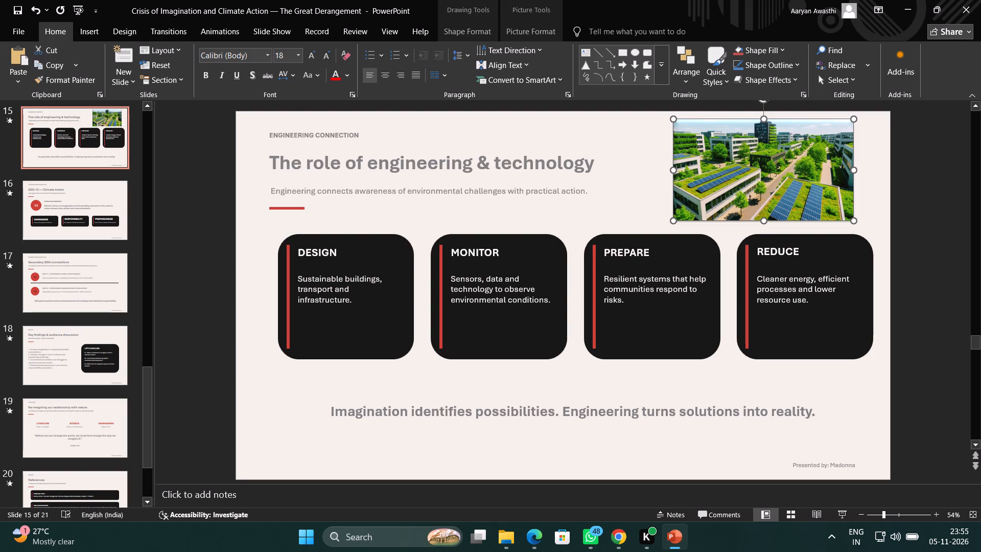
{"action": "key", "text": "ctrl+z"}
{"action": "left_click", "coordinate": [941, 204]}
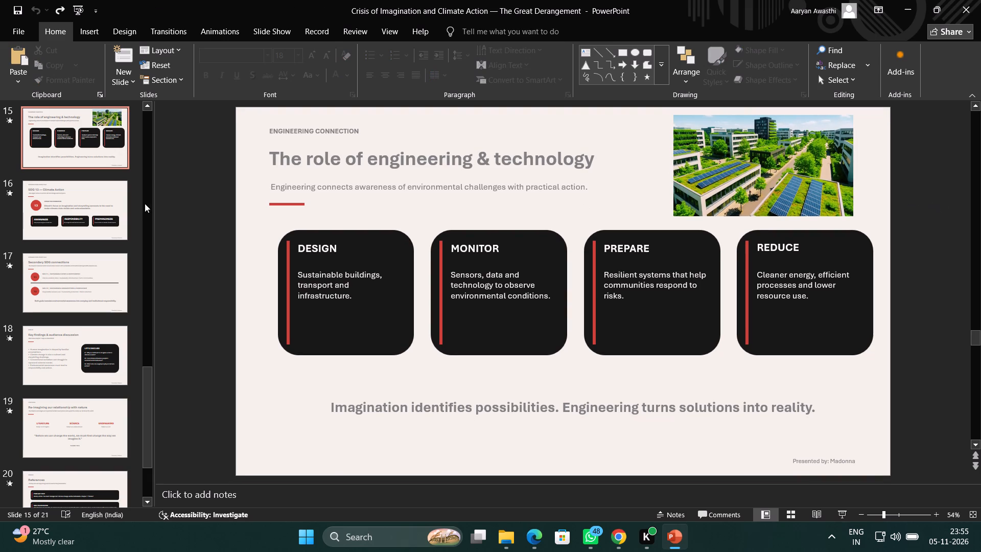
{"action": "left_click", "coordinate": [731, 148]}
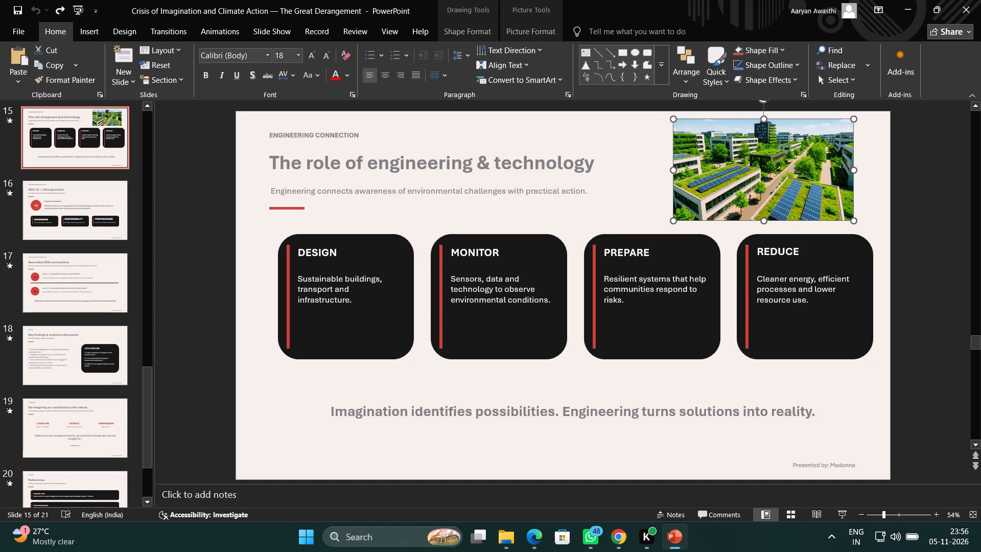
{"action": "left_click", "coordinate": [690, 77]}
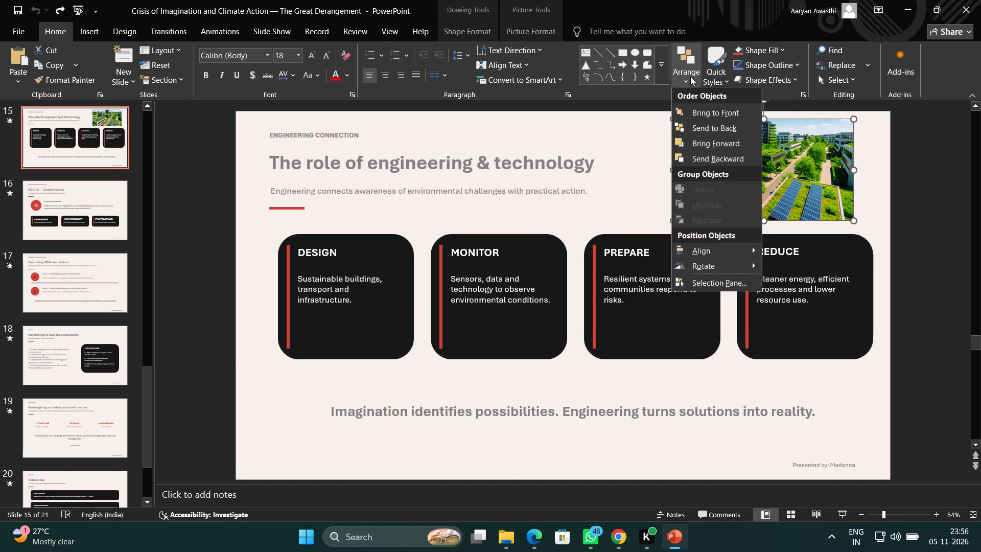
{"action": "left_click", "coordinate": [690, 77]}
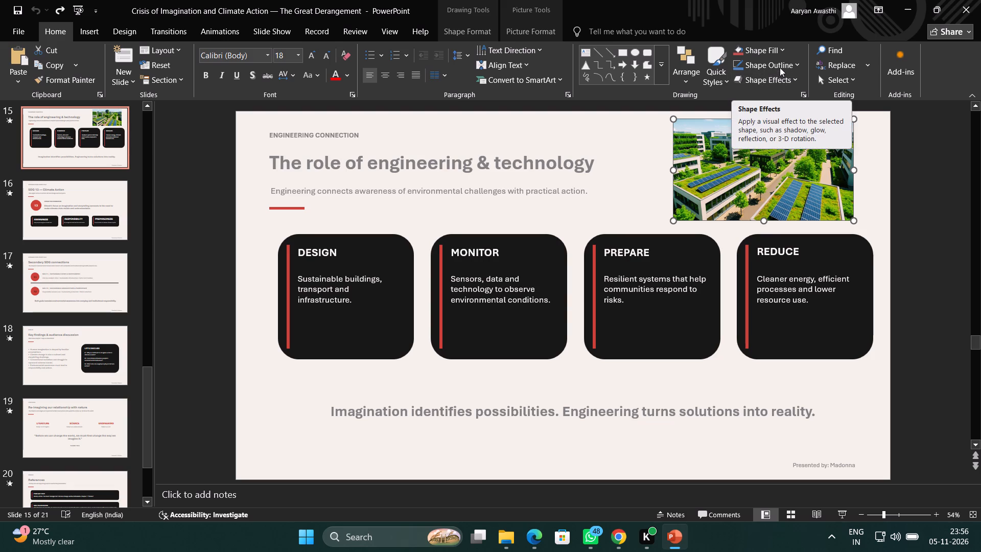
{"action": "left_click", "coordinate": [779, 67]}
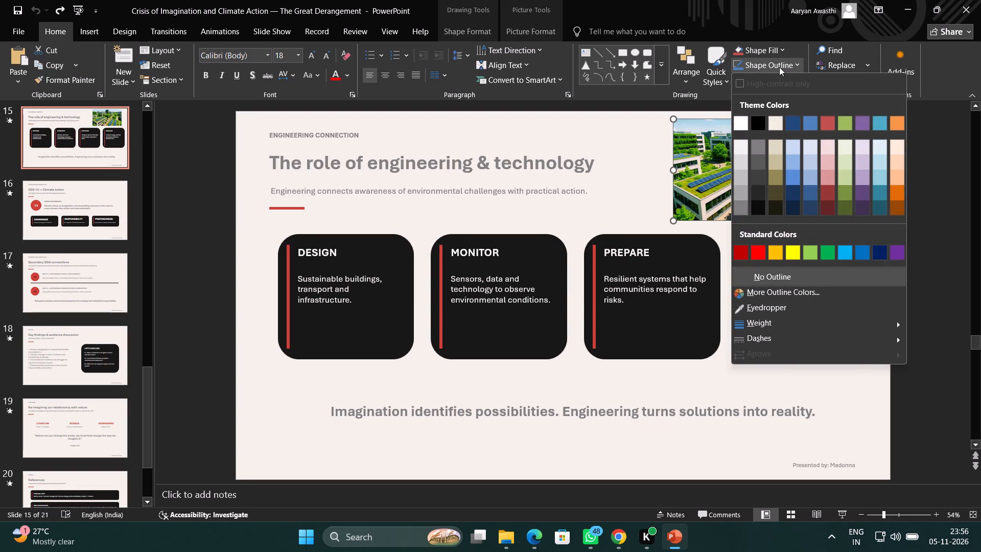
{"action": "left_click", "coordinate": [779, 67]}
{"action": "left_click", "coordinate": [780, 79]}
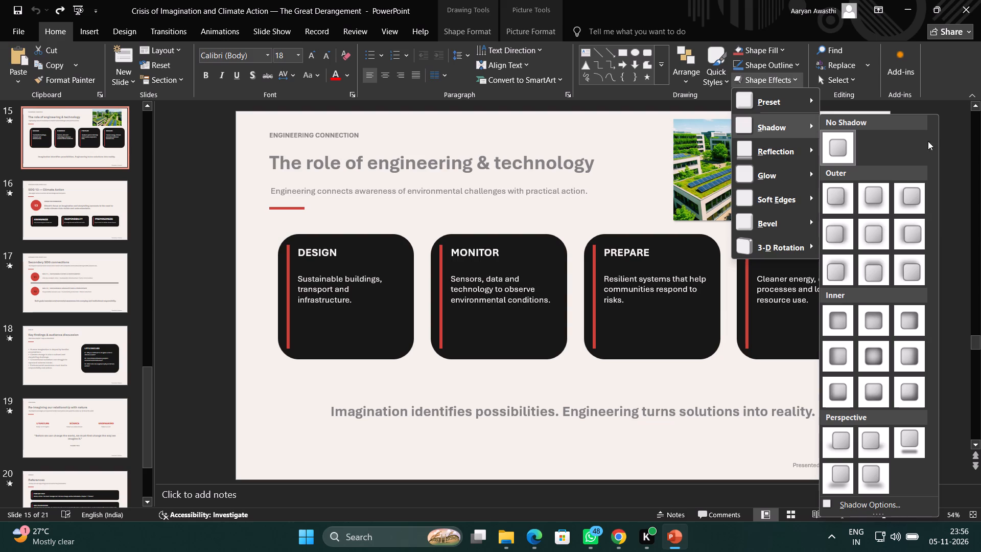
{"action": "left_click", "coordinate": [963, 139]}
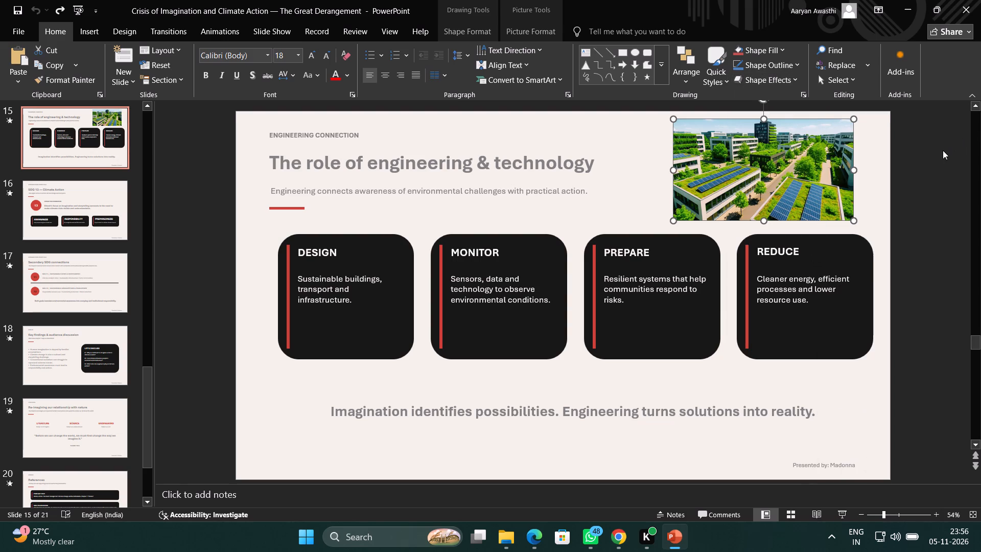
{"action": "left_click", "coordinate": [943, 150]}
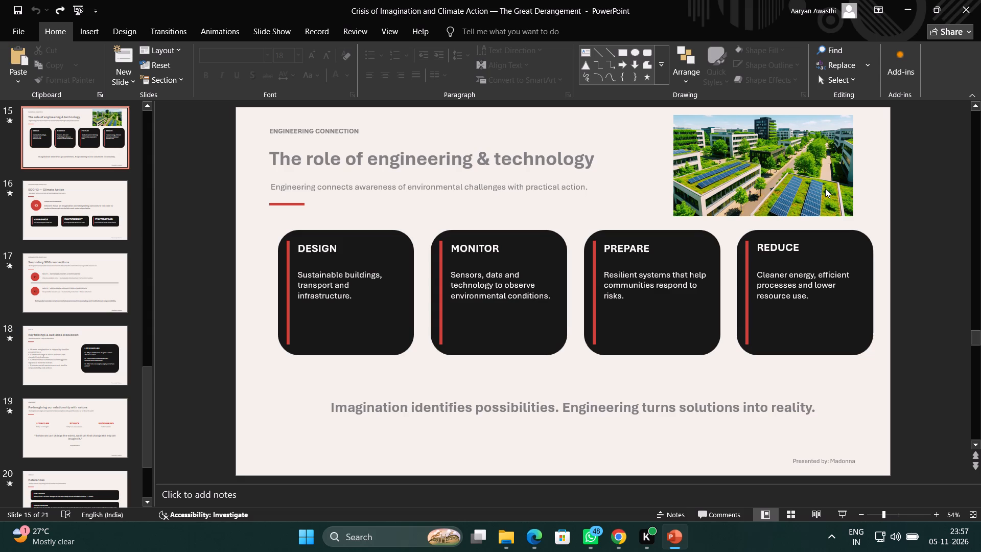
Insert a 2.54 cm by 2.54 cm rounded rectangle in the empty area beside slide 15, past the picture.
{"action": "left_click", "coordinate": [825, 189]}
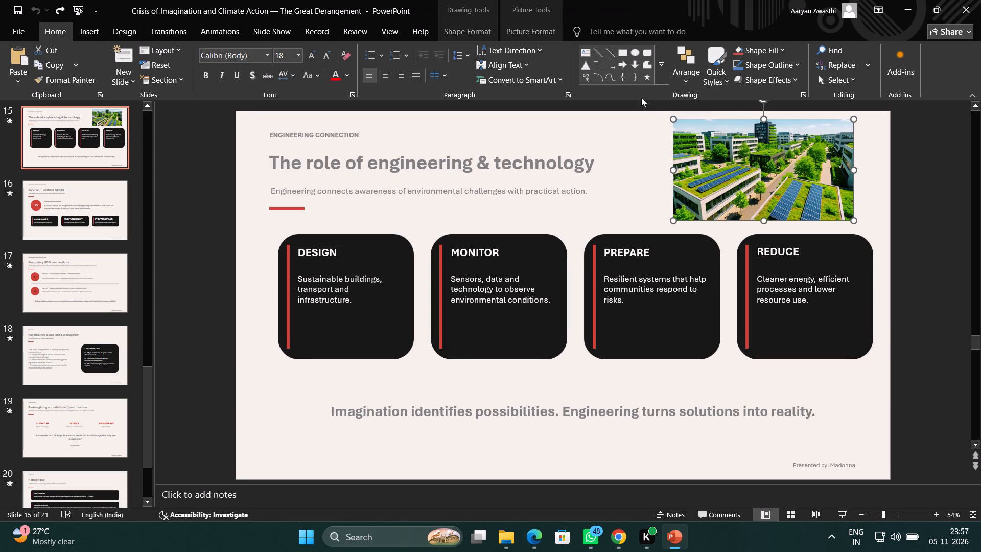
{"action": "left_click", "coordinate": [644, 54]}
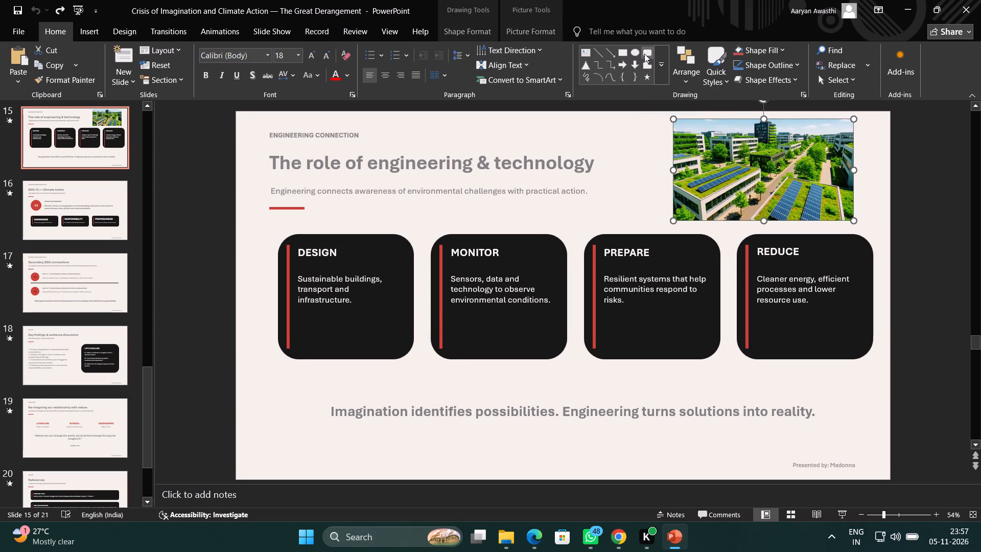
{"action": "left_click", "coordinate": [644, 54]}
{"action": "left_click", "coordinate": [946, 210]}
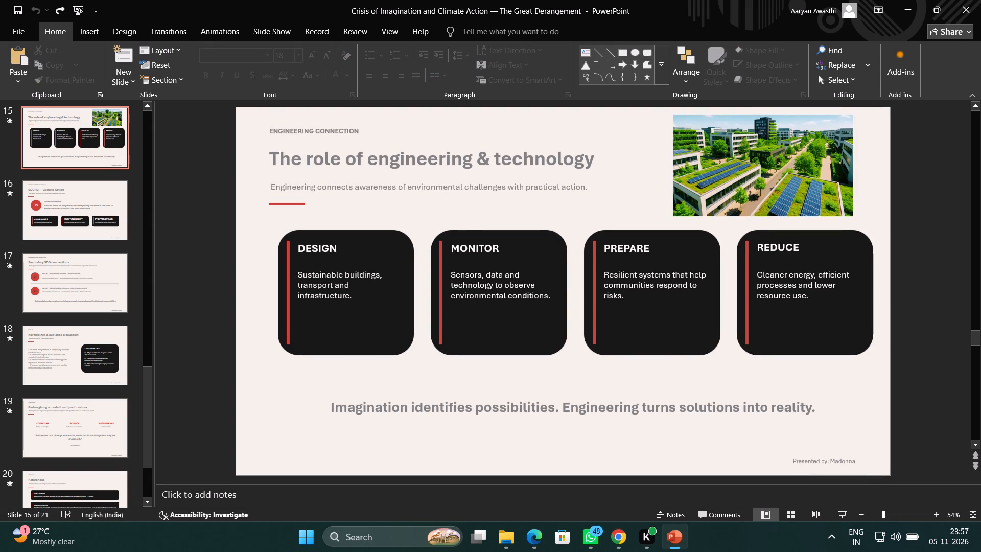
{"action": "left_click", "coordinate": [819, 181]}
{"action": "double_click", "coordinate": [819, 181]}
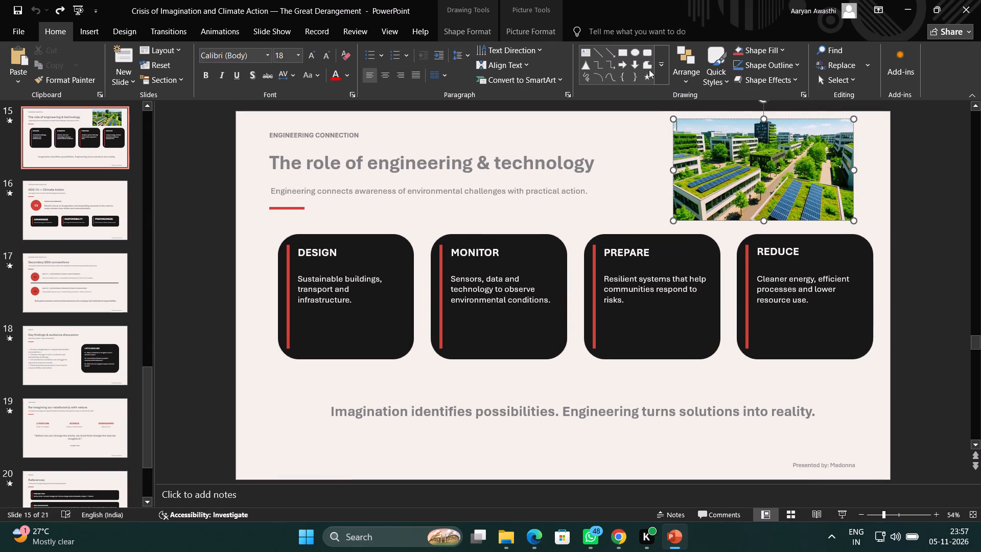
{"action": "left_click", "coordinate": [646, 53]}
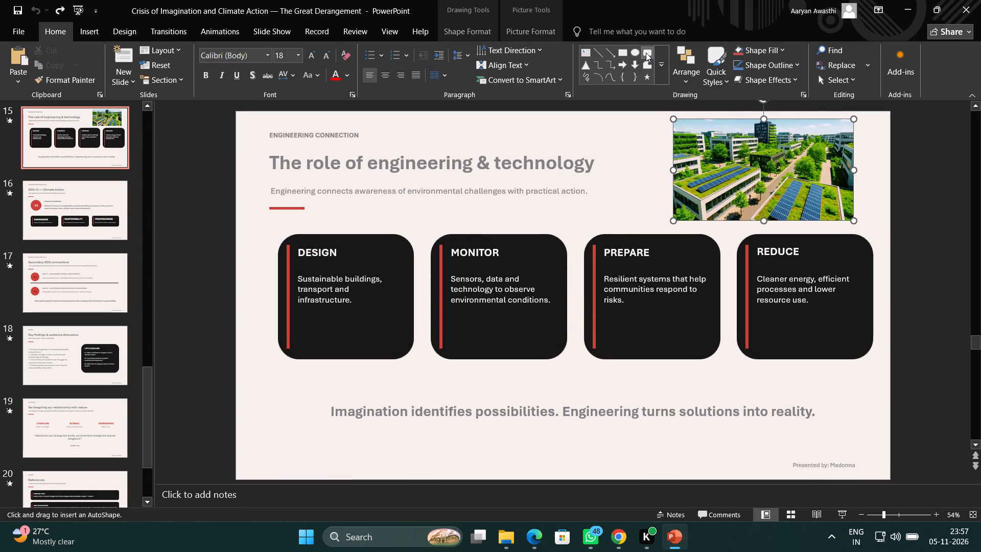
{"action": "left_click", "coordinate": [959, 191]}
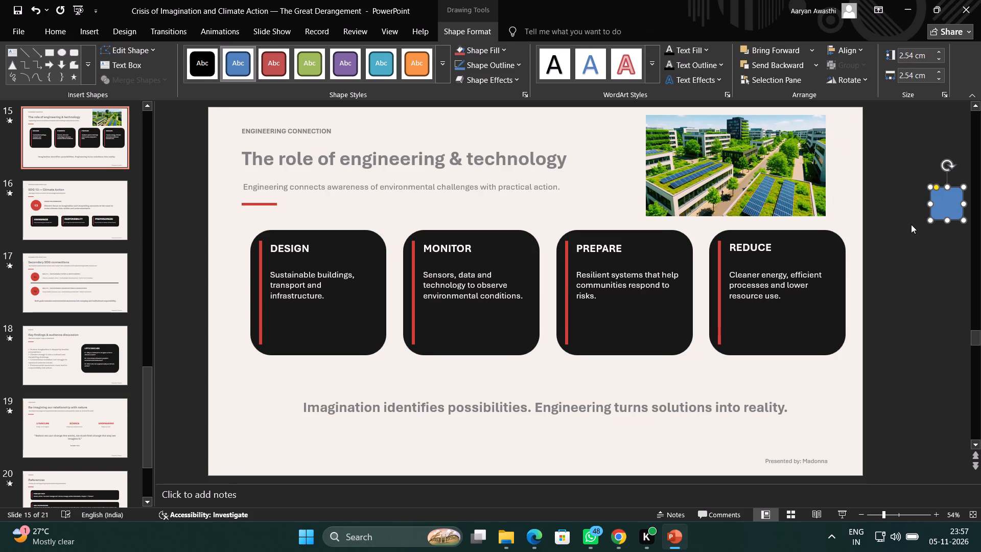
Delete the blue rounded rectangle placed beside slide 15.
{"action": "left_click", "coordinate": [911, 224]}
{"action": "left_click", "coordinate": [945, 210]}
{"action": "key", "text": "Delete"}
{"action": "scroll", "coordinate": [945, 210], "scroll_direction": "left", "scroll_amount": 2}
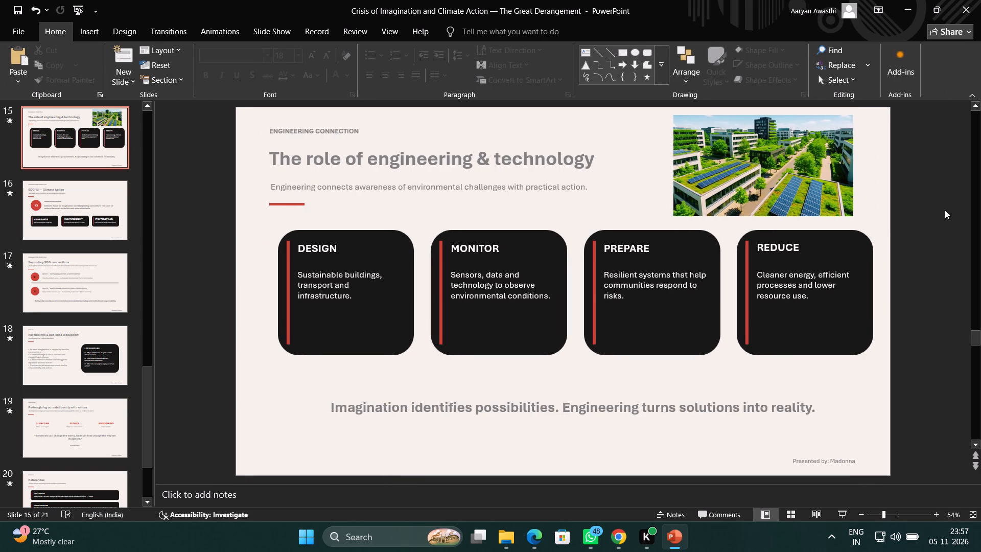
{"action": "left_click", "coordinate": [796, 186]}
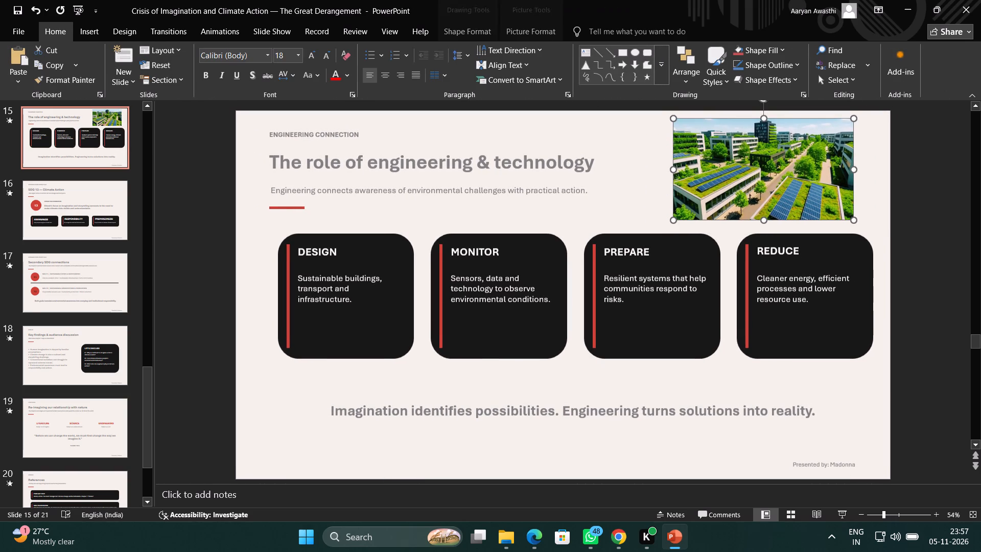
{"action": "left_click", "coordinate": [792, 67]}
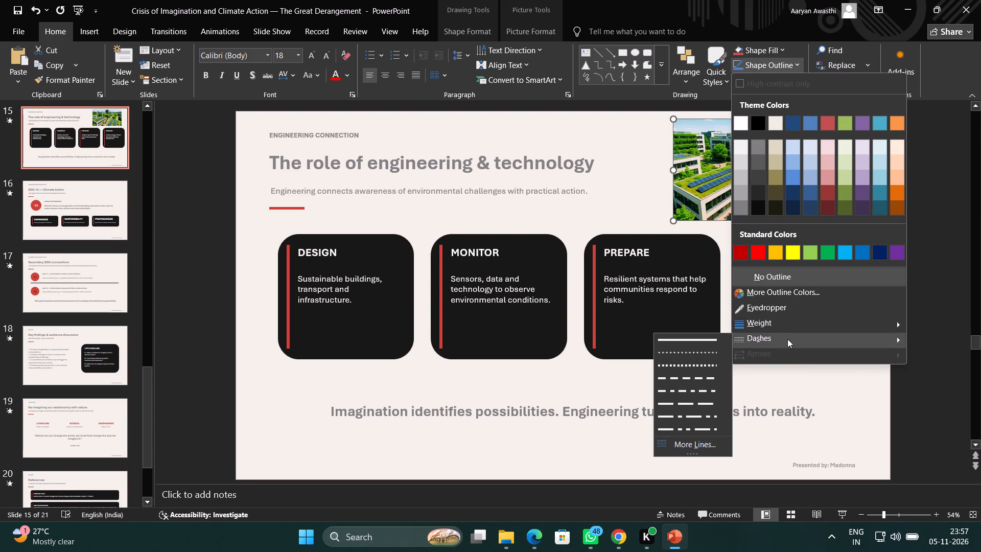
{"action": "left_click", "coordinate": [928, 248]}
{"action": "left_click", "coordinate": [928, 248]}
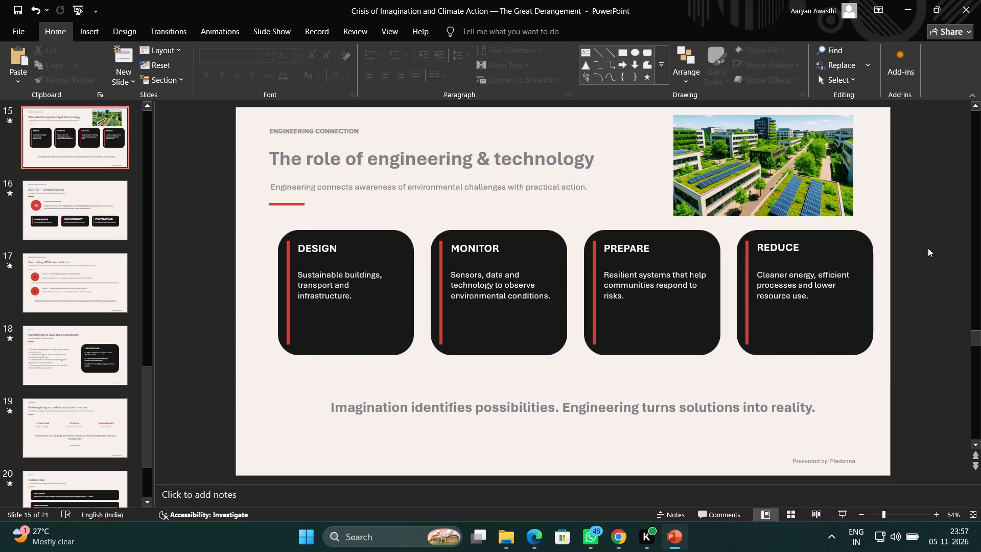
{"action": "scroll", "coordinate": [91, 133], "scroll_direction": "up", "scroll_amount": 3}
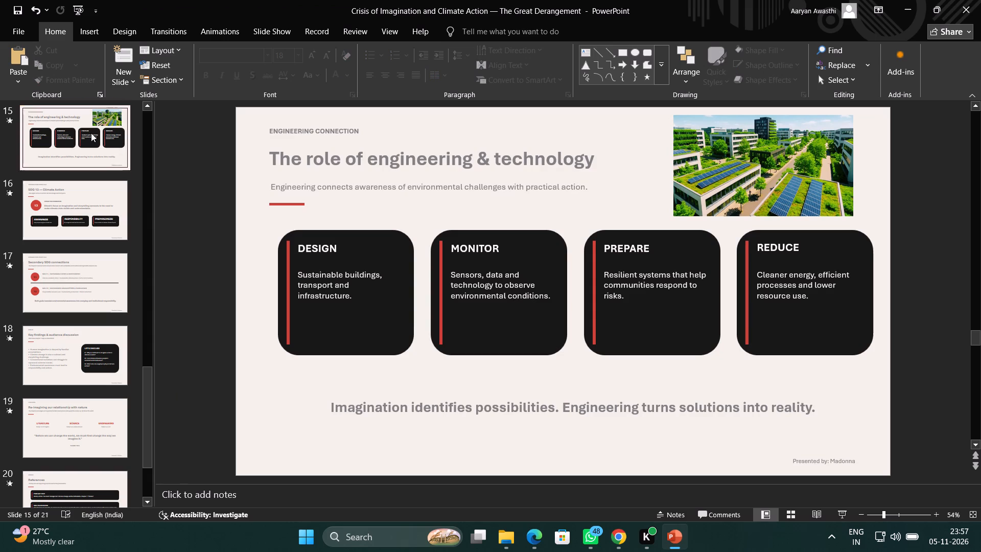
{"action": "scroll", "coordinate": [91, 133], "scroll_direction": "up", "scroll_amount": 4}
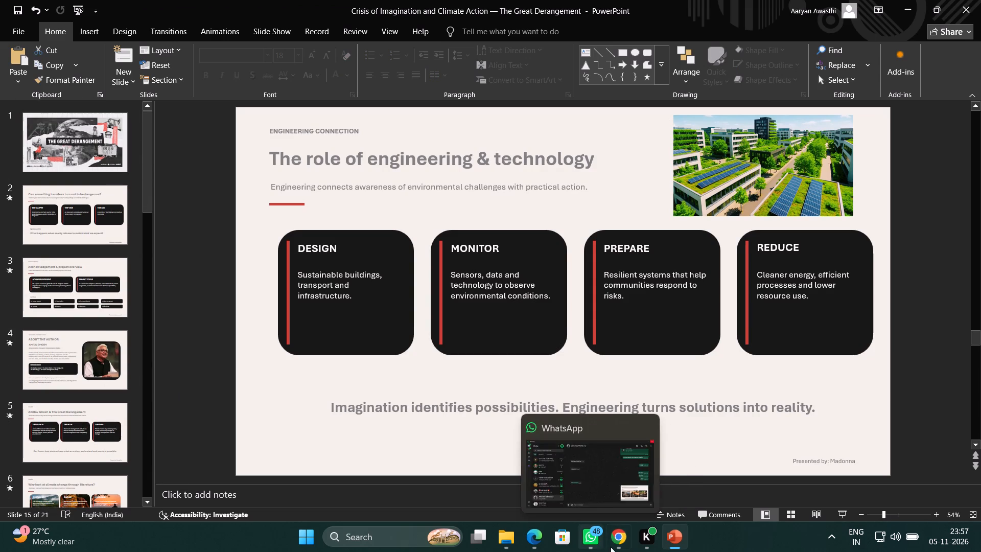
Switch to the Canva design in Chrome and review its opening pages up to the About the Author page.
{"action": "left_click", "coordinate": [620, 541]}
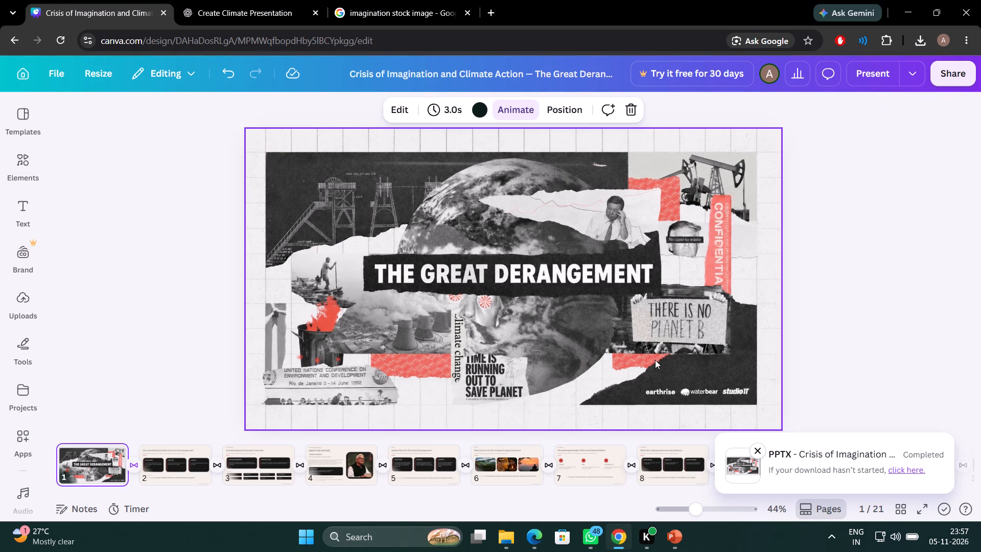
{"action": "key", "text": "Right"}
{"action": "left_click", "coordinate": [897, 291]}
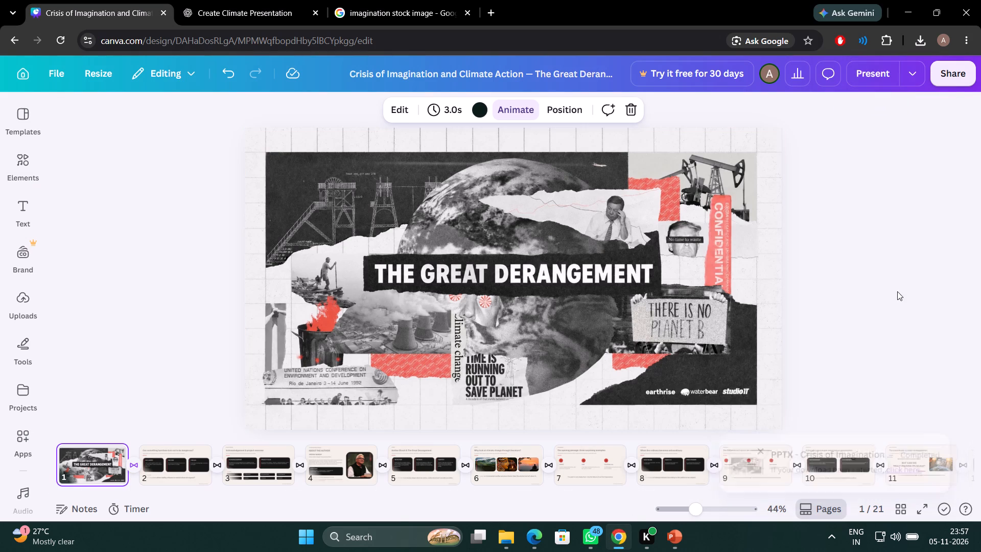
{"action": "key", "text": "Right"}
{"action": "key", "text": "Right"}
{"action": "key", "text": "Right"}
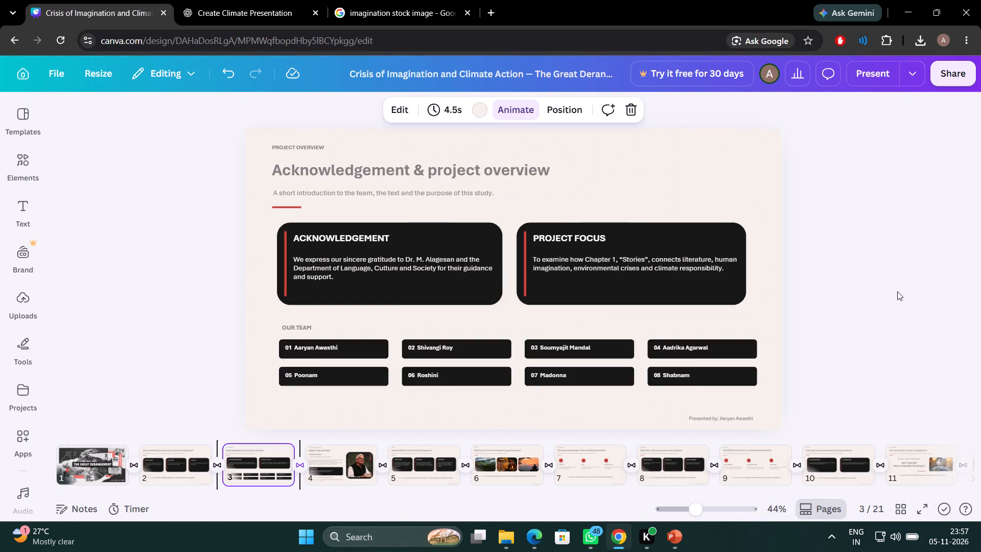
{"action": "key", "text": "Right"}
{"action": "key", "text": "Left"}
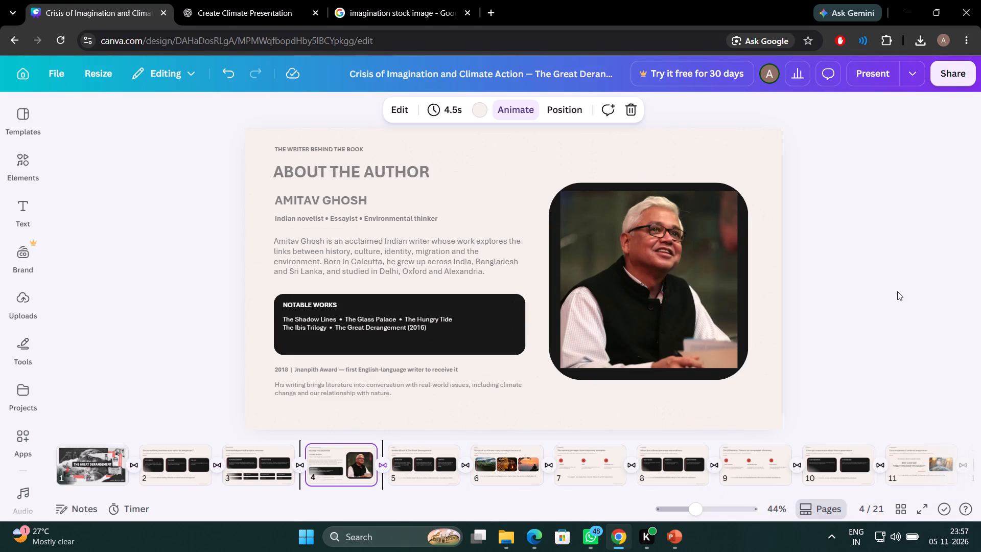
Shrink the author's portrait on page 4 very slightly from its upper corner, keeping it inside the black frame.
{"action": "left_click", "coordinate": [717, 300]}
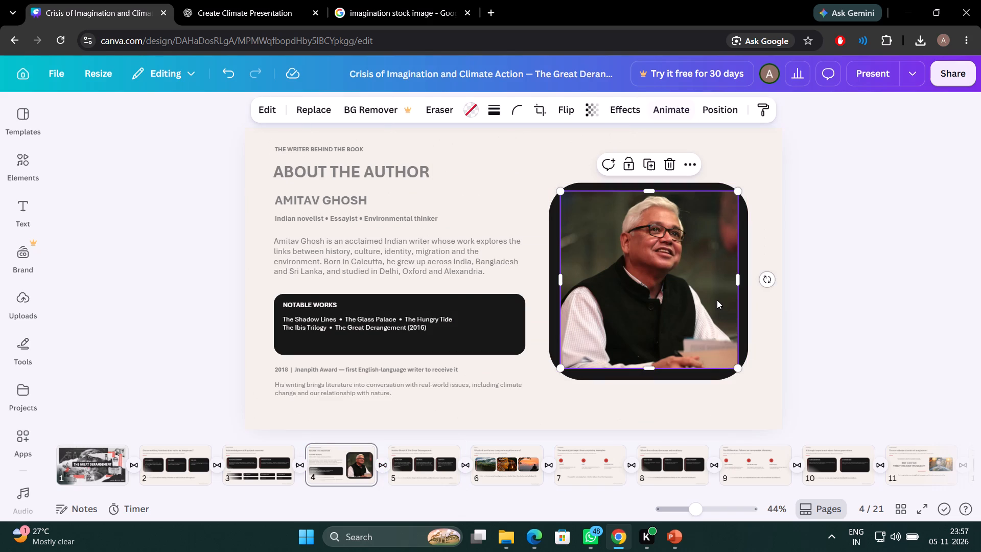
{"action": "left_click", "coordinate": [736, 191]}
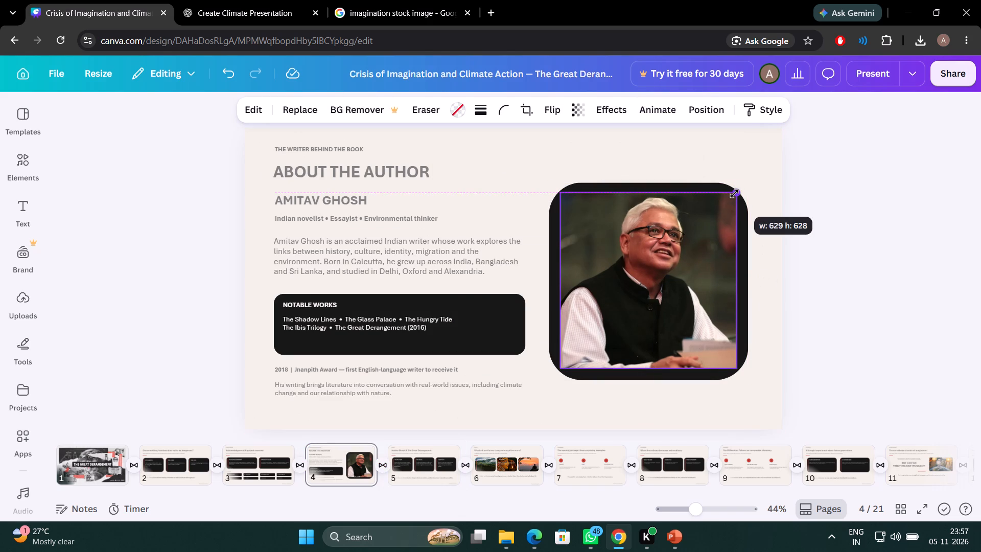
{"action": "left_click", "coordinate": [876, 245]}
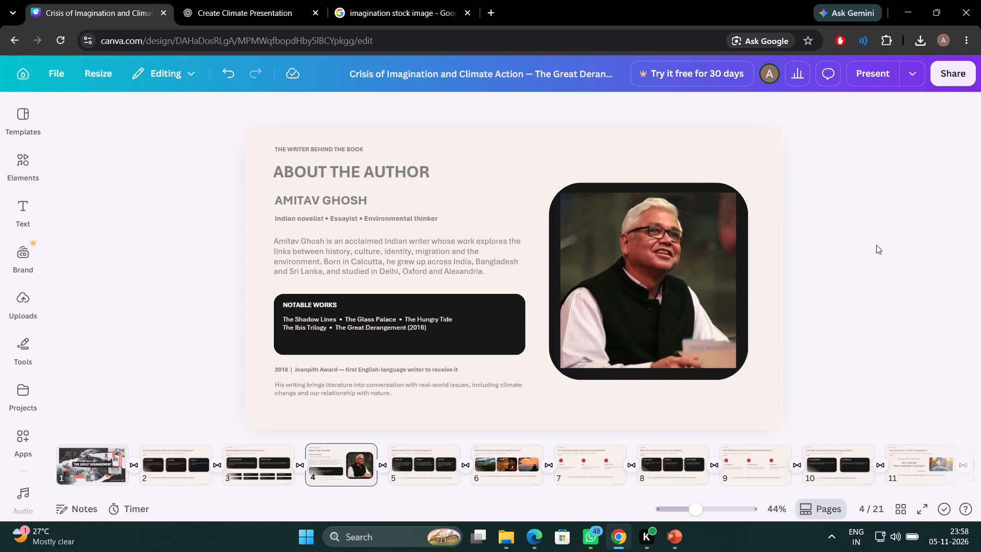
Review the layout of the remaining design pages, from page 5 through page 21, and return to the References page.
{"action": "key", "text": "Right"}
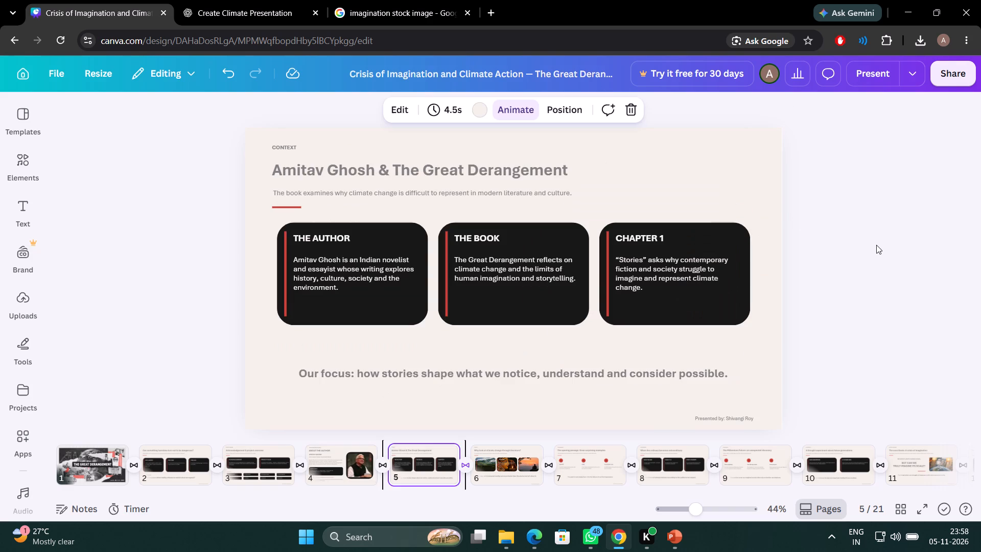
{"action": "key", "text": "Right"}
{"action": "key", "text": "Right"}
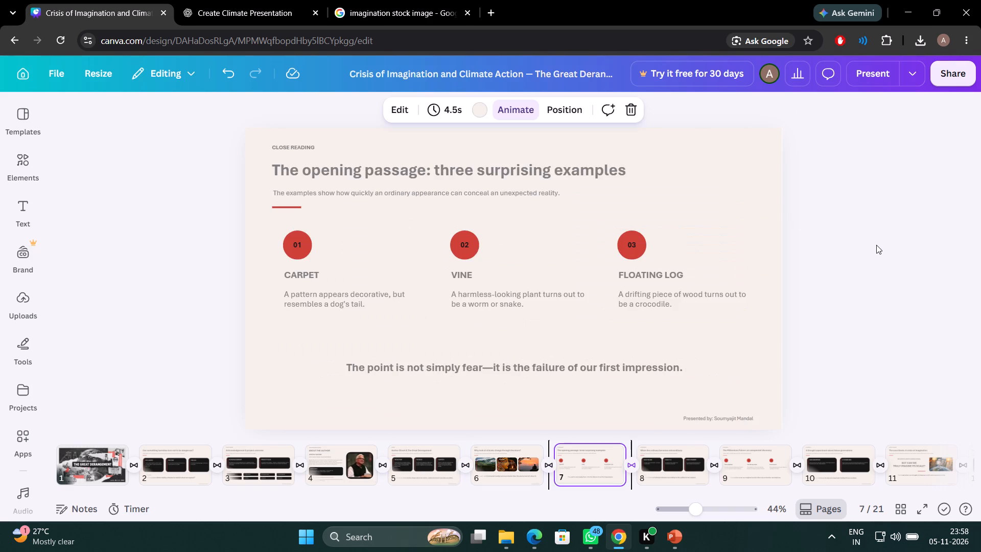
{"action": "key", "text": "Right"}
{"action": "key", "text": "Right"}
{"action": "key", "text": "Right"}
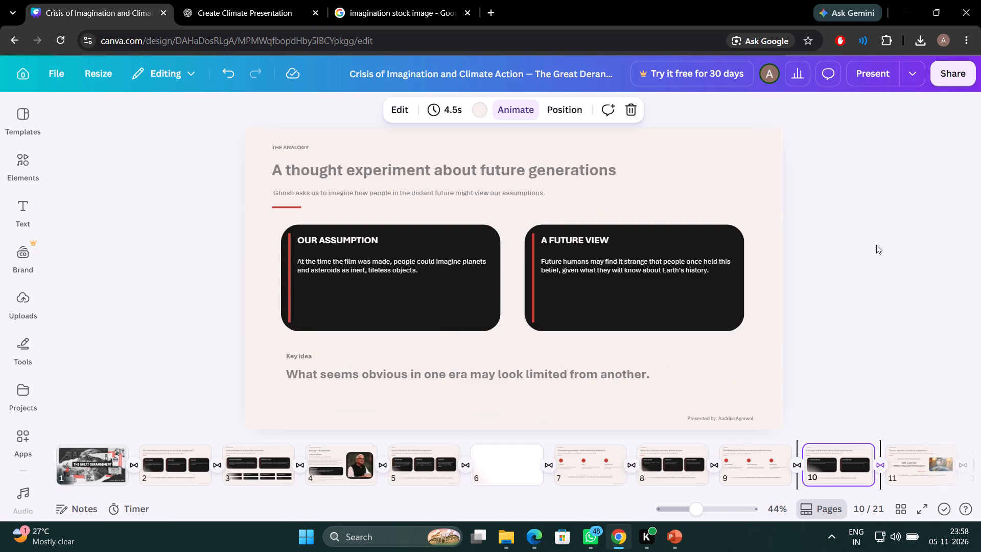
{"action": "key", "text": "Right"}
{"action": "key", "text": "Right"}
{"action": "key", "text": "Right"}
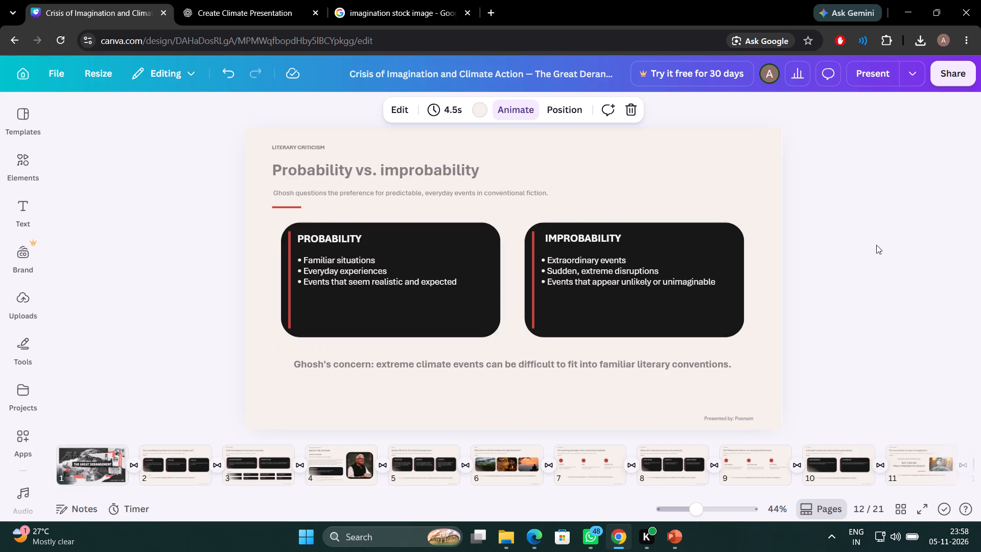
{"action": "key", "text": "Right"}
{"action": "key", "text": "Right"}
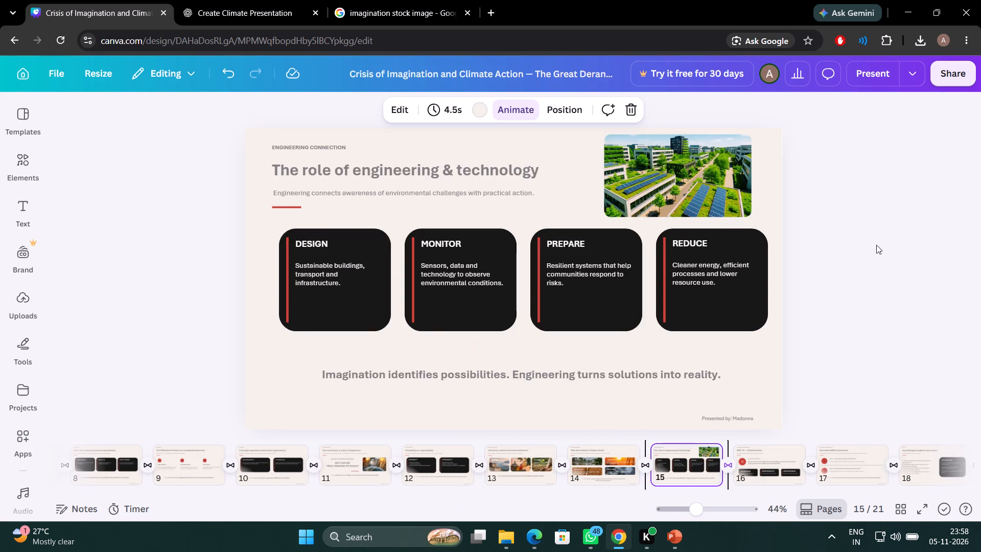
{"action": "left_click", "coordinate": [876, 245]}
{"action": "key", "text": "Right"}
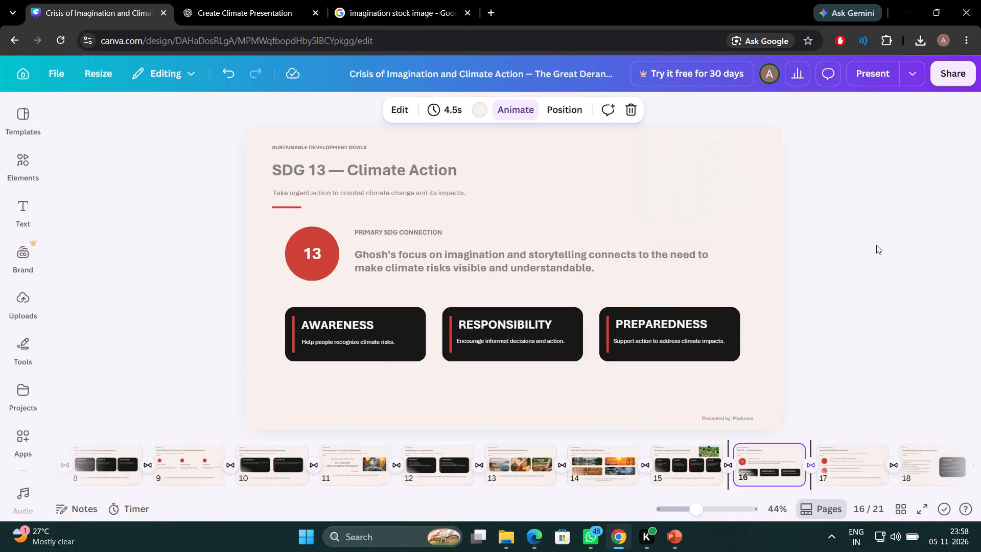
{"action": "key", "text": "Right"}
{"action": "key", "text": "Right"}
{"action": "key", "text": "Right"}
{"action": "key", "text": "Right"}
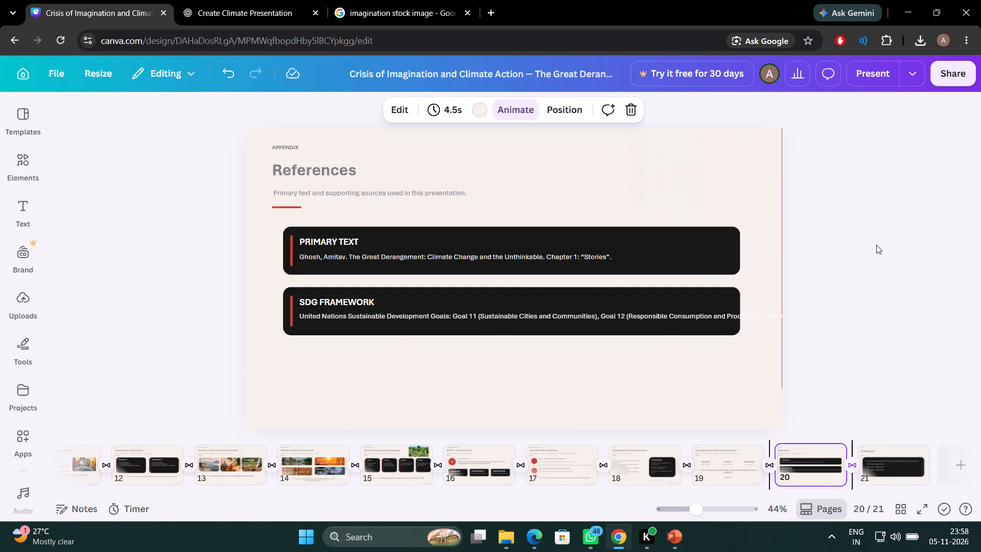
{"action": "key", "text": "Right"}
{"action": "key", "text": "Right"}
{"action": "key", "text": "Left"}
{"action": "key", "text": "Left"}
{"action": "key", "text": "Right"}
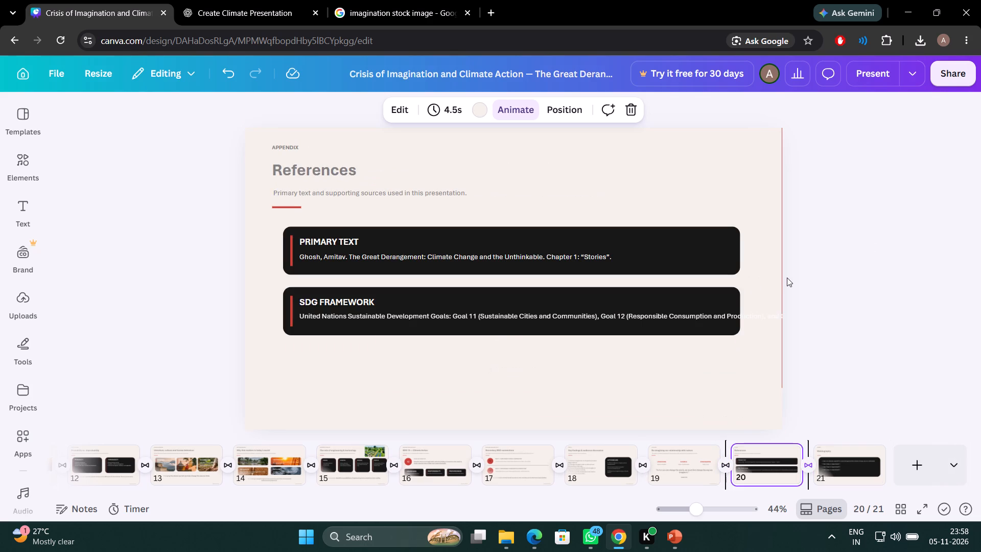
Widen the SDG Framework description on page 20 to the page edge, then scale its text down to size 18.5.
{"action": "left_click", "coordinate": [782, 278]}
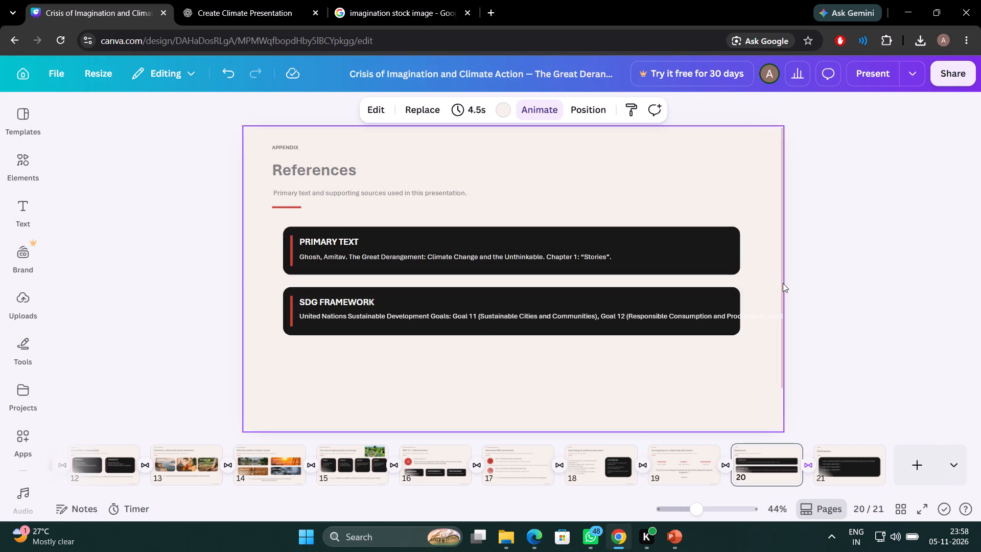
{"action": "left_click", "coordinate": [722, 319]}
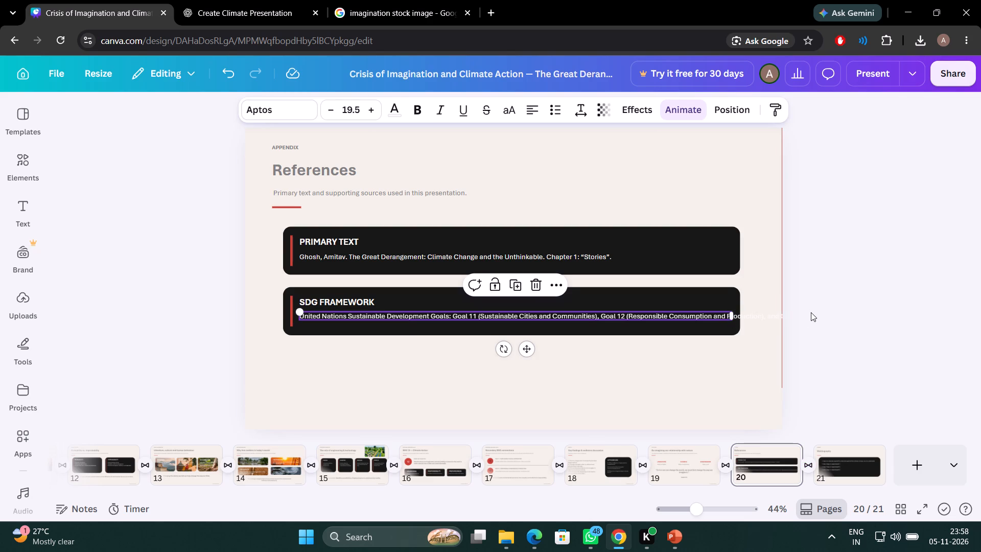
{"action": "left_click", "coordinate": [776, 316]}
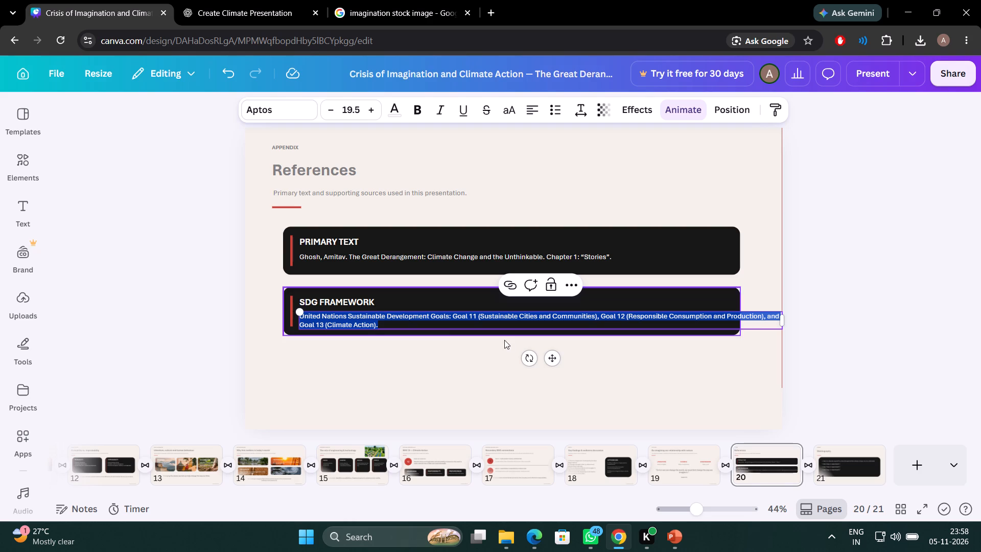
{"action": "left_click_drag", "start_coordinate": [296, 312], "coordinate": [313, 317]}
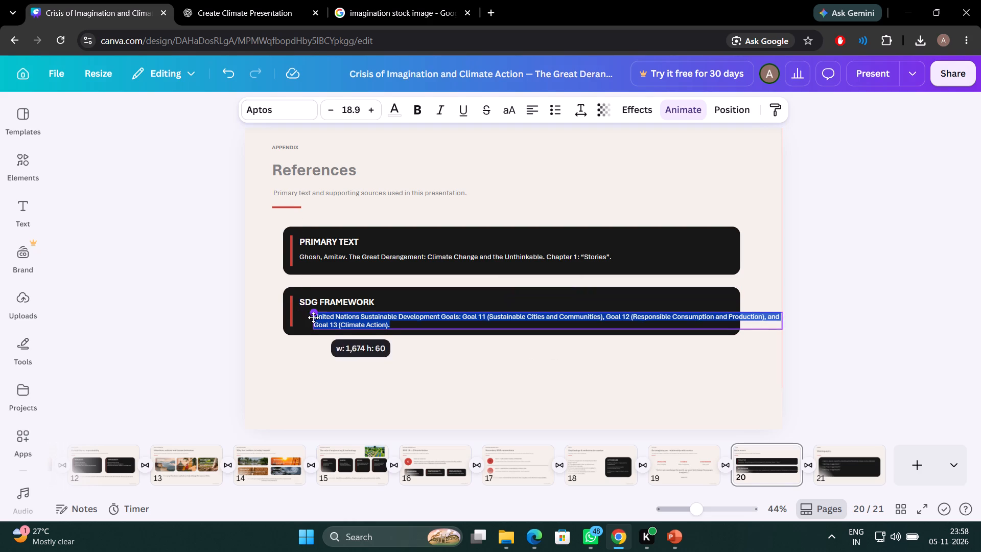
{"action": "left_click_drag", "start_coordinate": [313, 317], "coordinate": [322, 318]}
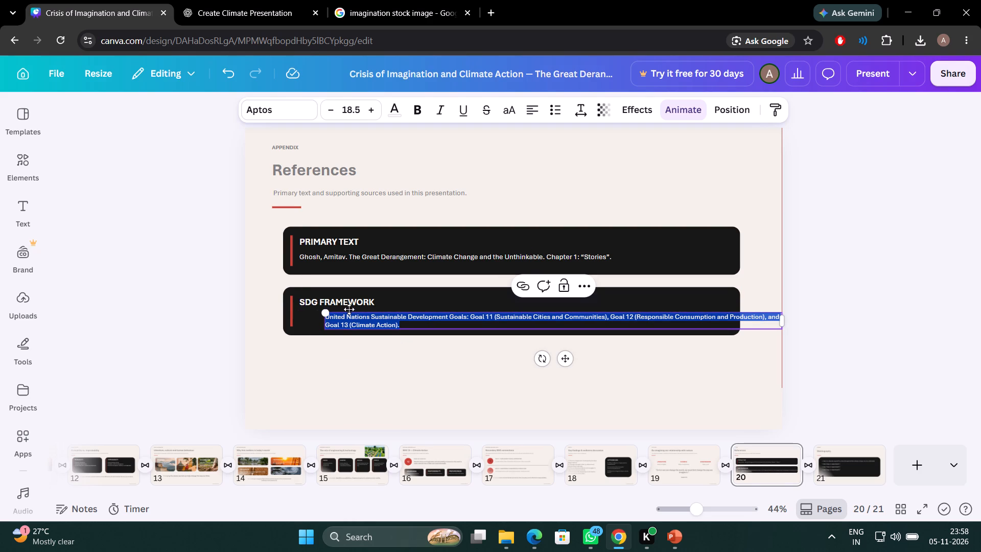
Move the SDG Framework description back into its black card, starting near the red bar and close beneath the heading.
{"action": "left_click_drag", "start_coordinate": [349, 309], "coordinate": [321, 308]}
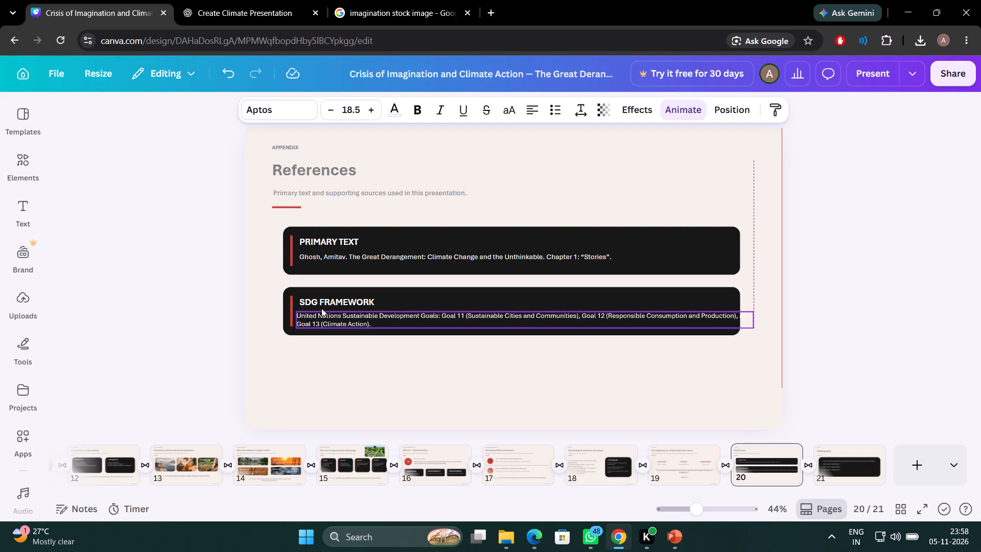
{"action": "left_click_drag", "start_coordinate": [321, 308], "coordinate": [321, 306]}
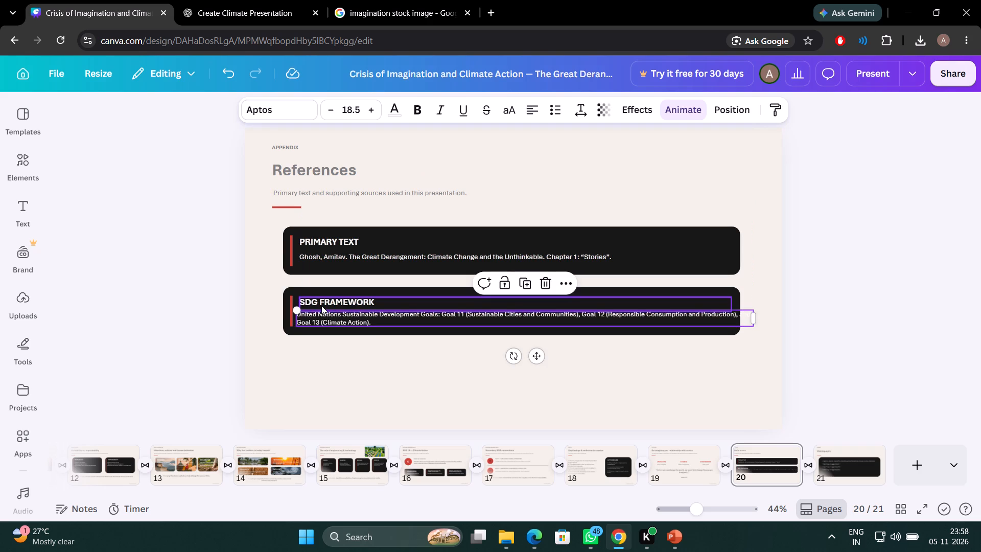
{"action": "left_click", "coordinate": [824, 353]}
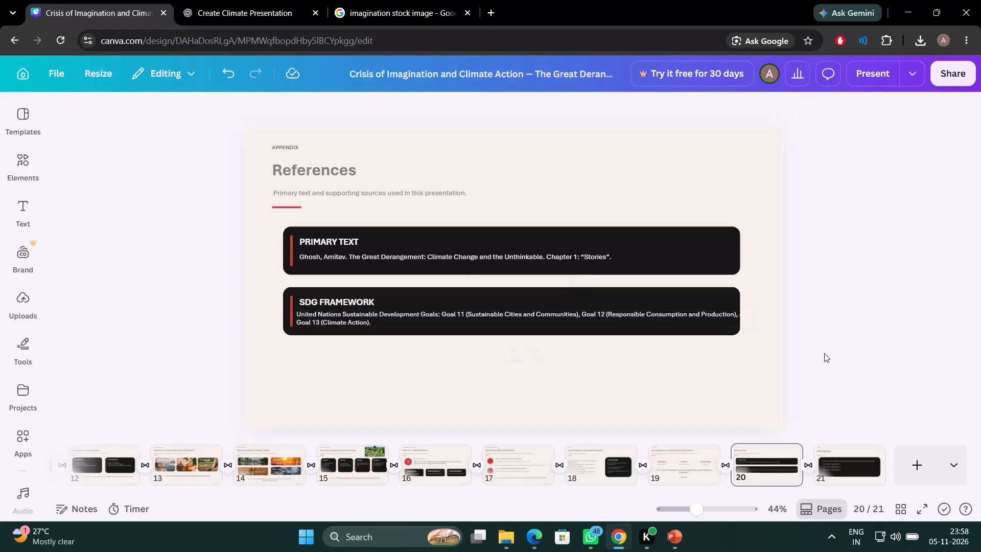
Recheck the layout of the closing pages, going back from page 21 to the SDG 13 page.
{"action": "key", "text": "Right"}
{"action": "key", "text": "Right"}
{"action": "key", "text": "Left"}
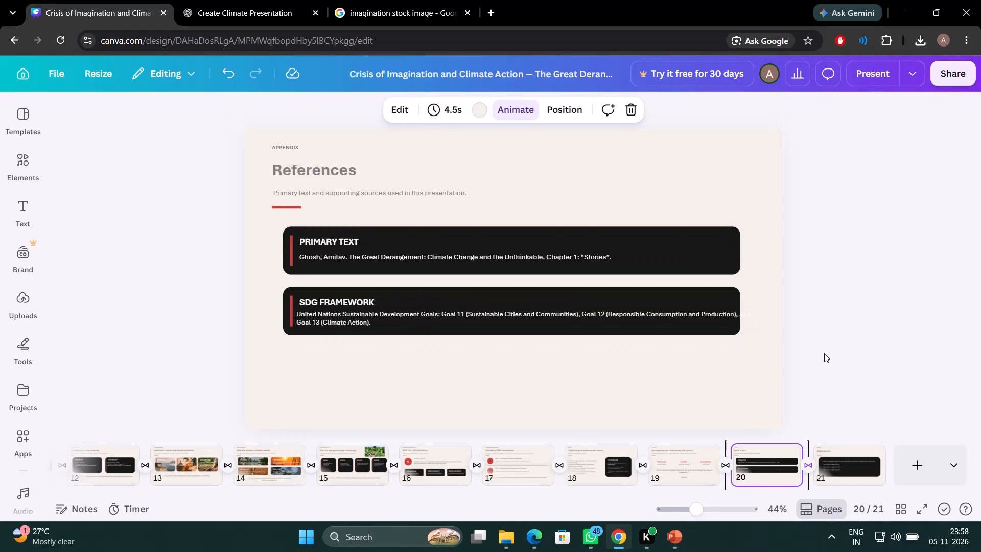
{"action": "key", "text": "Left"}
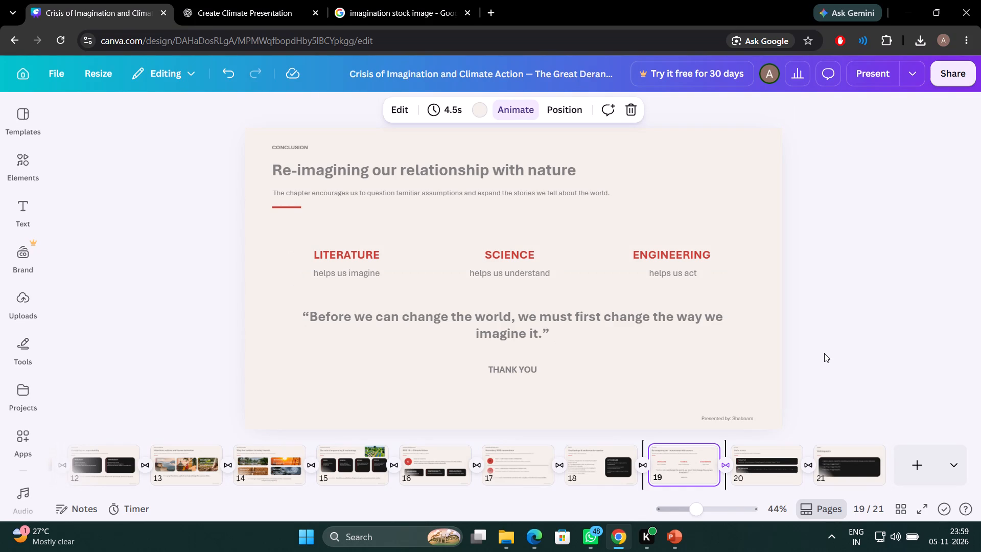
{"action": "key", "text": "Left"}
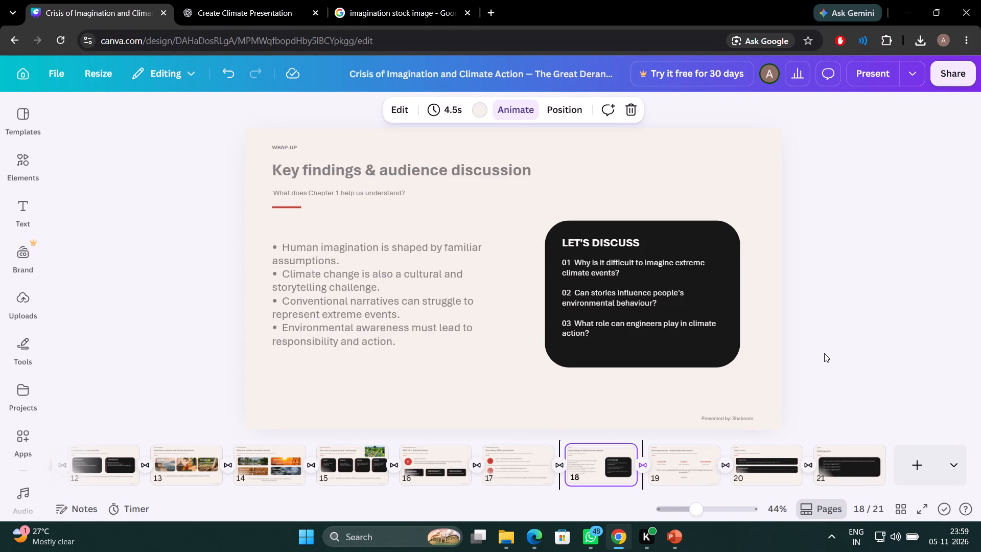
{"action": "key", "text": "Left"}
{"action": "key", "text": "Left"}
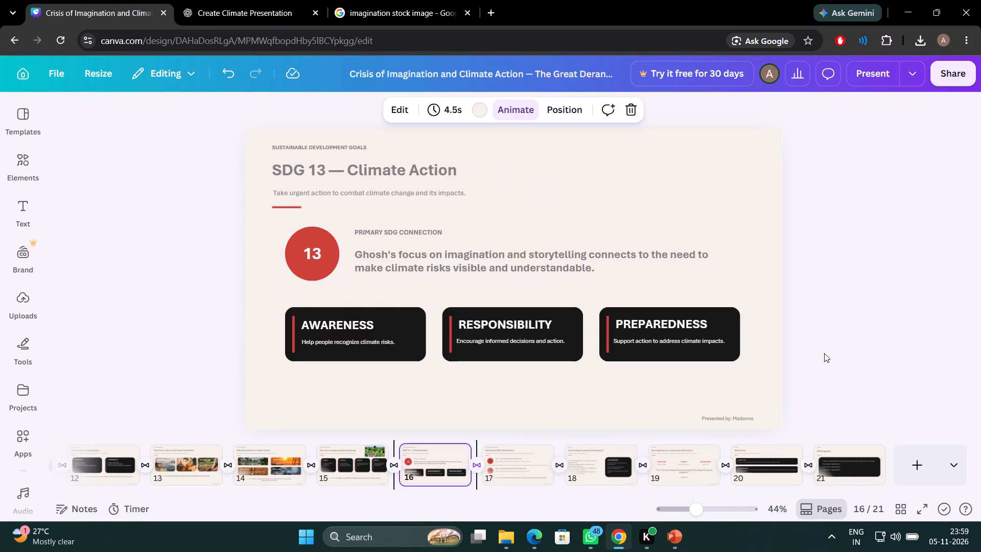
Reduce the PREPAREDNESS, RESPONSIBILITY and AWARENESS card headings on the SDG 13 page to font size 30.
{"action": "left_click", "coordinate": [669, 326]}
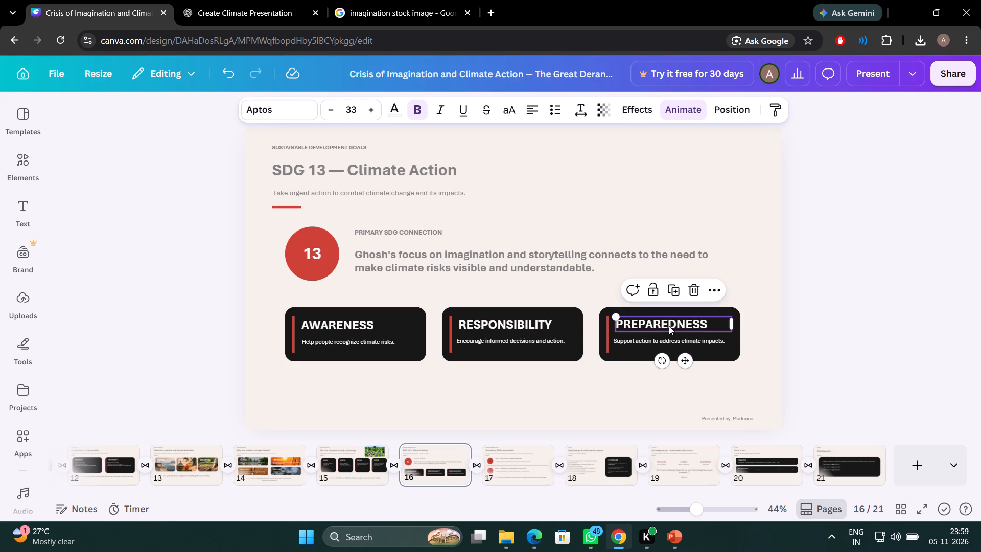
{"action": "double_click", "coordinate": [330, 108]}
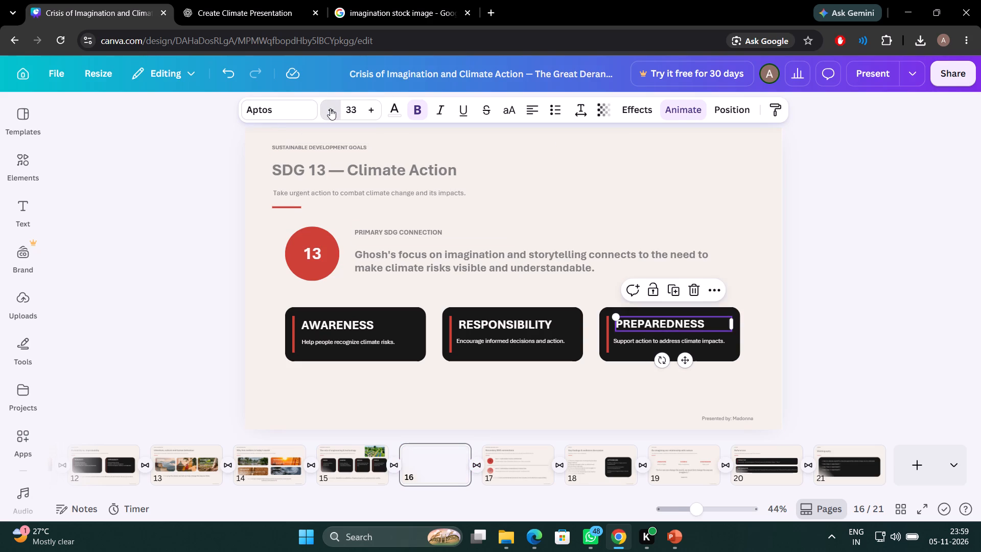
{"action": "left_click", "coordinate": [330, 108]}
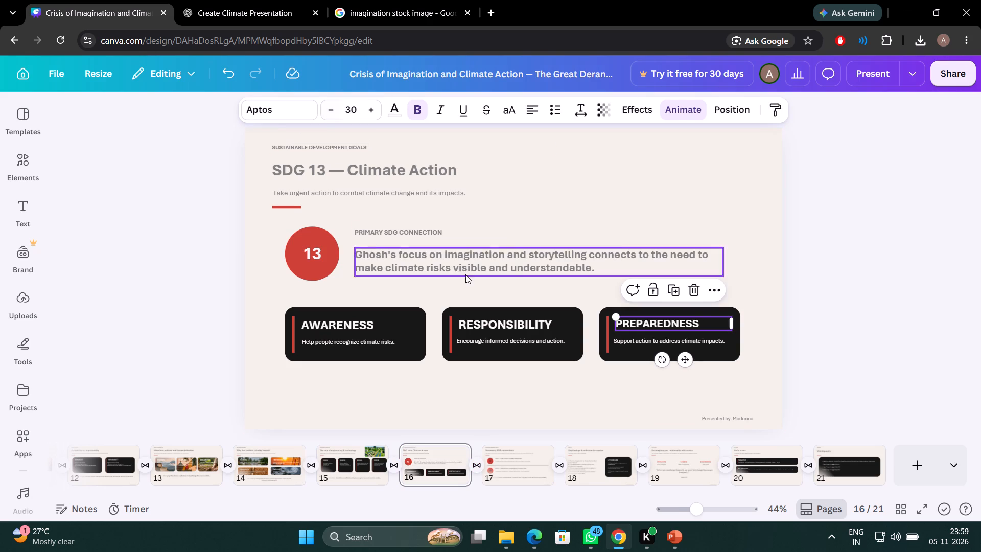
{"action": "left_click", "coordinate": [493, 329]}
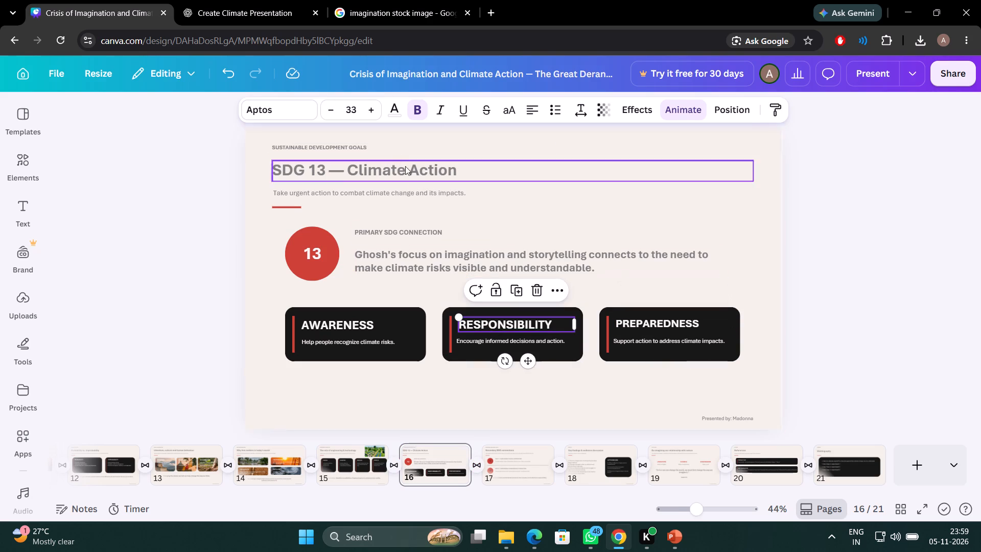
{"action": "triple_click", "coordinate": [330, 112]}
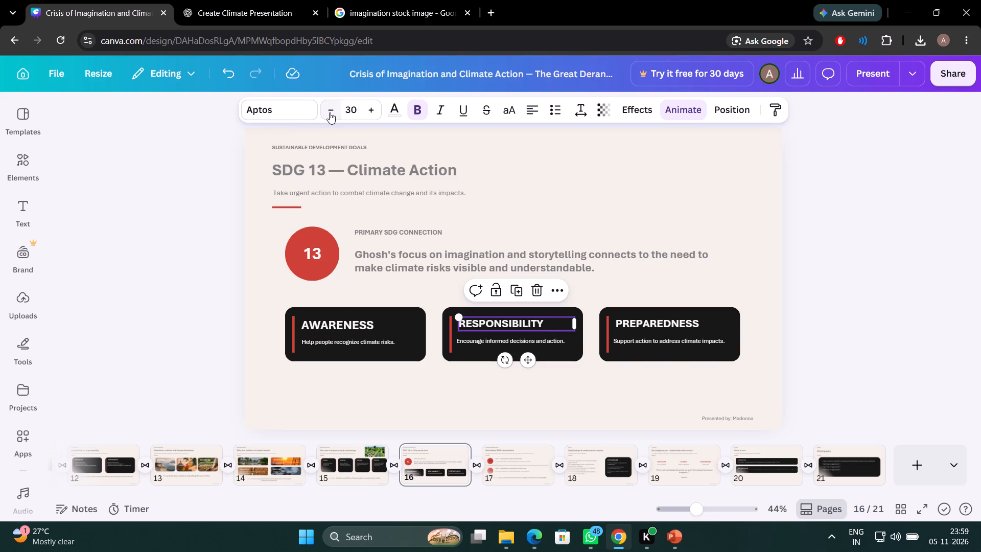
{"action": "left_click", "coordinate": [338, 330]}
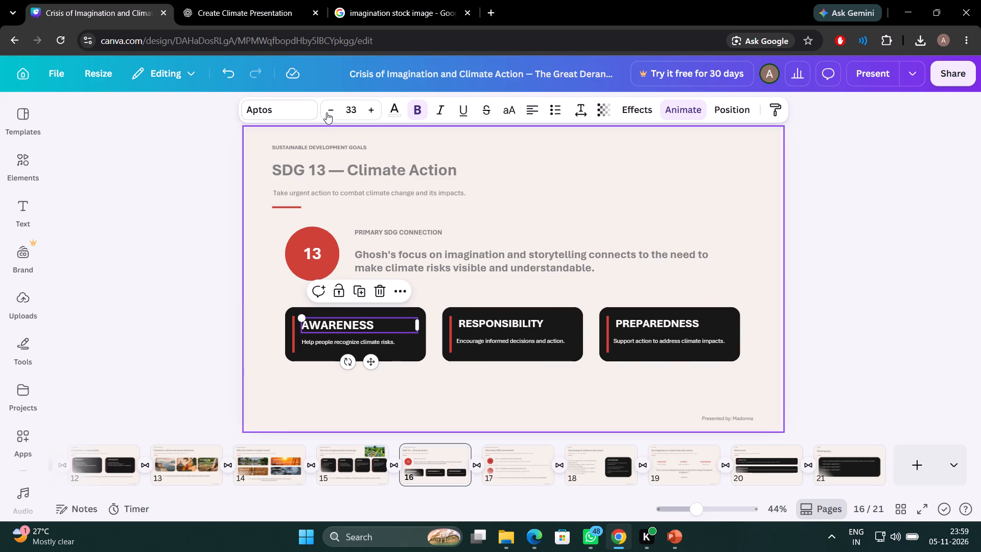
{"action": "triple_click", "coordinate": [325, 111]}
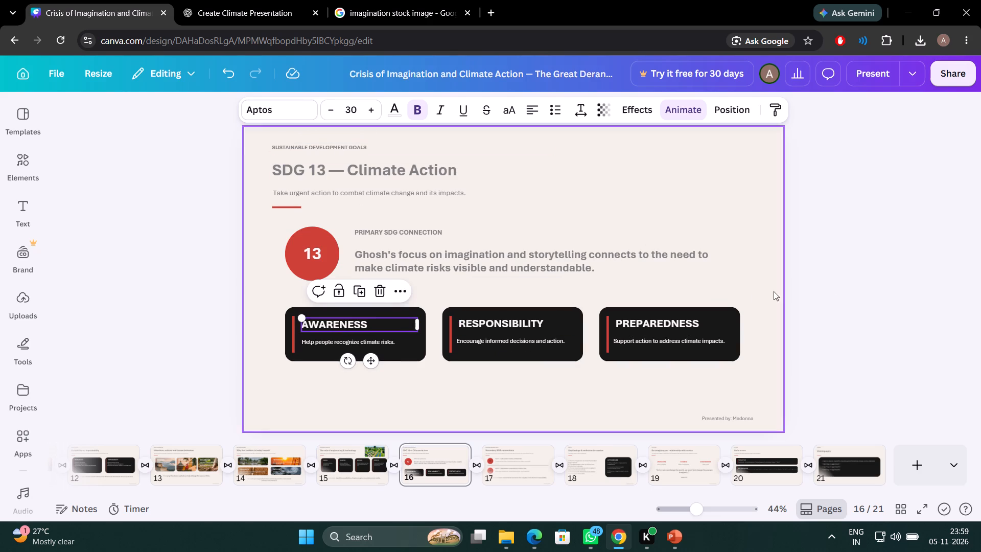
{"action": "left_click", "coordinate": [840, 284]}
Review the layout of the earlier pages, going back from page 15 to the About the Author page.
{"action": "key", "text": "Left"}
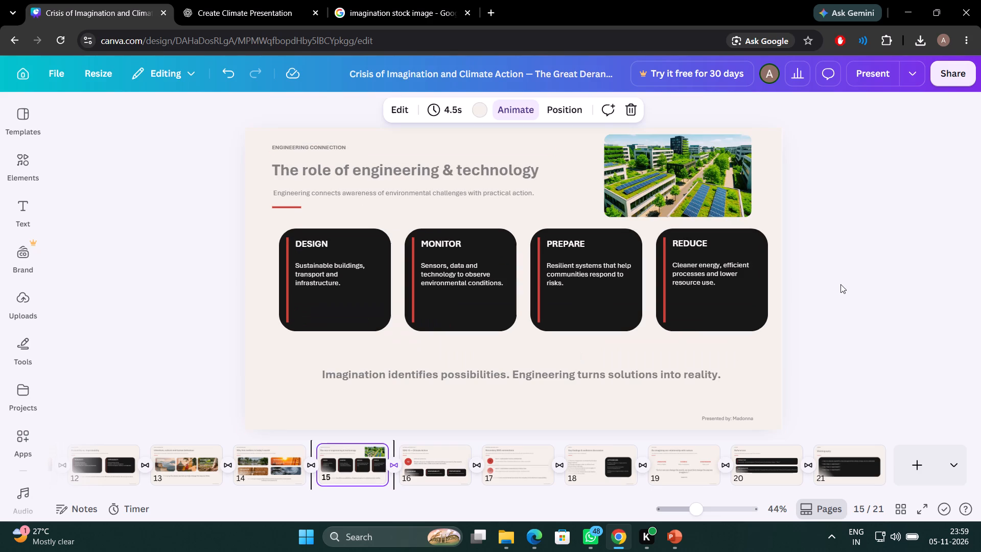
{"action": "key", "text": "Left"}
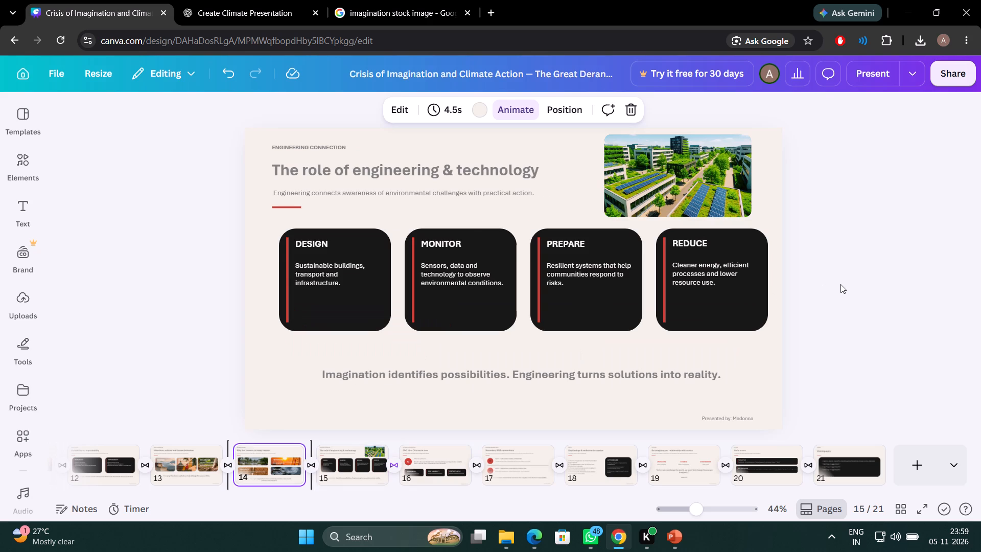
{"action": "key", "text": "Left"}
{"action": "key", "text": "Left"}
{"action": "key", "text": "Left"}
{"action": "key", "text": "Left"}
{"action": "key", "text": "Left"}
{"action": "key", "text": "Left"}
{"action": "key", "text": "Left"}
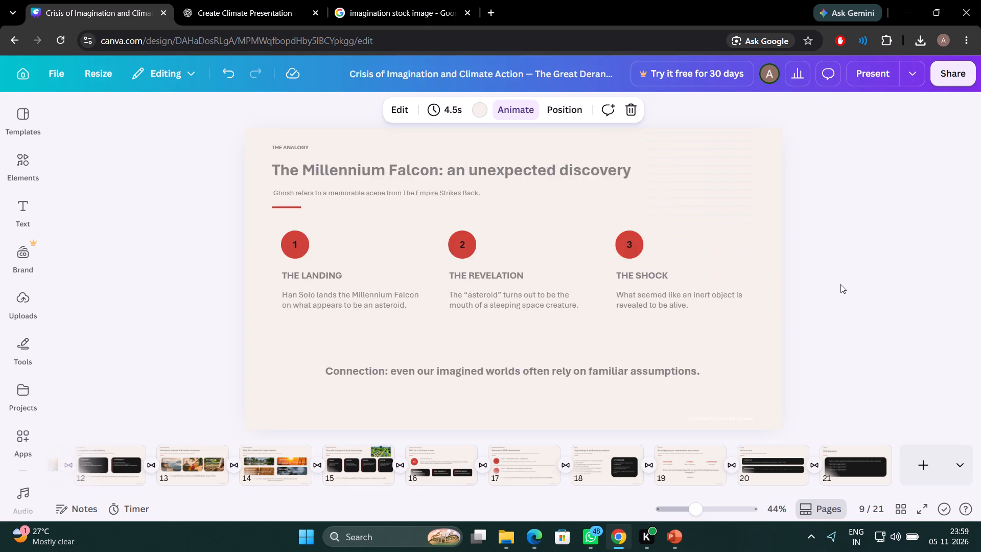
{"action": "key", "text": "Left"}
{"action": "key", "text": "Left"}
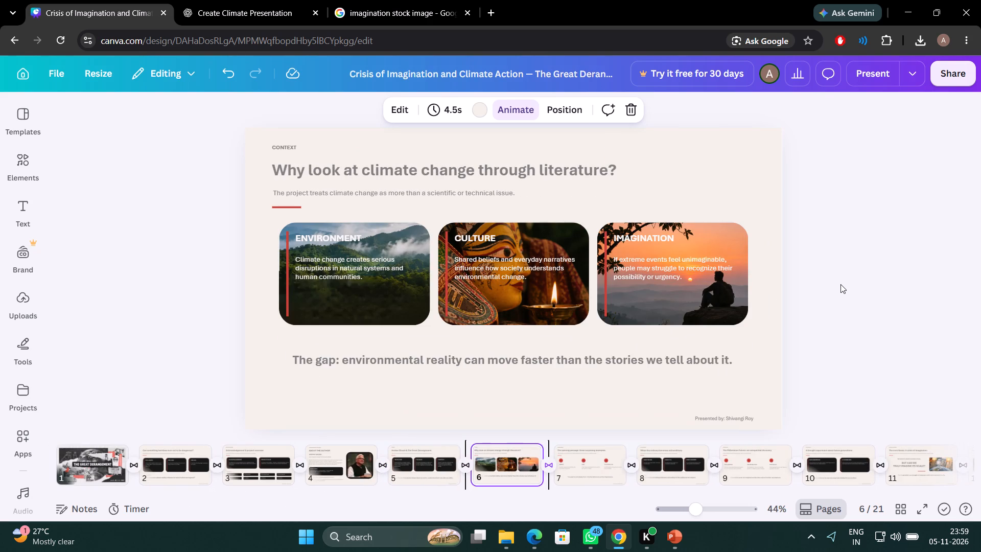
{"action": "key", "text": "Left"}
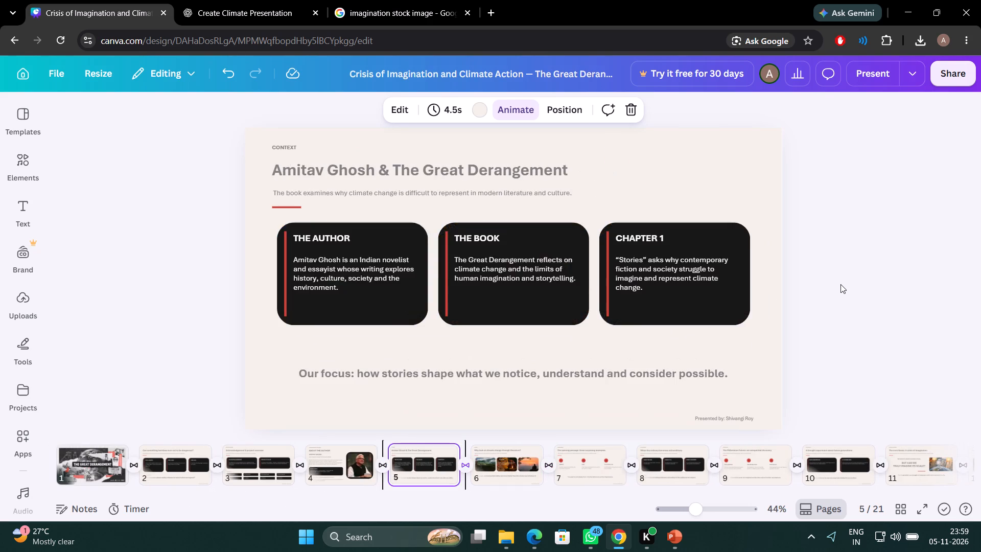
{"action": "key", "text": "Left"}
{"action": "key", "text": "Left"}
{"action": "key", "text": "Right"}
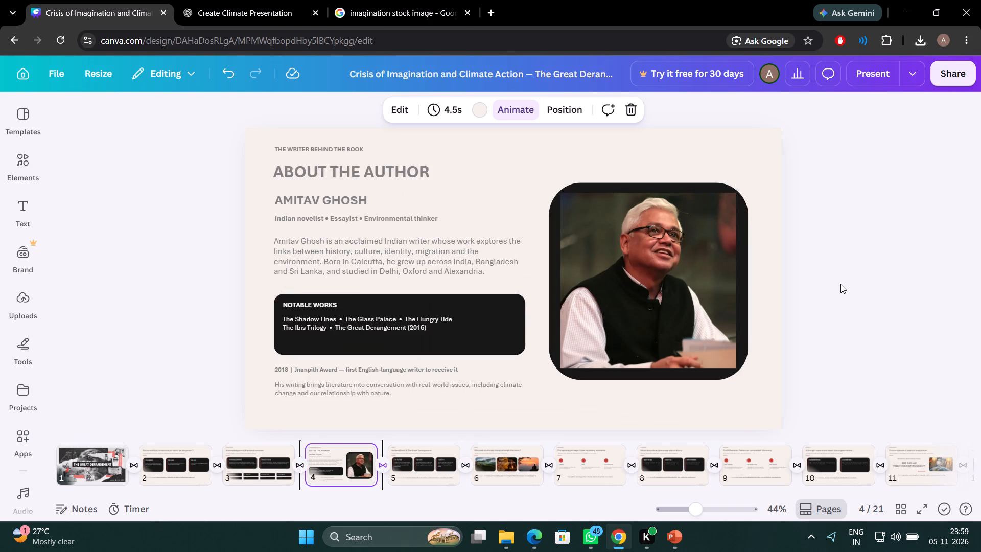
Round the corners of the author photo on page 4 to 56.
{"action": "left_click", "coordinate": [699, 274]}
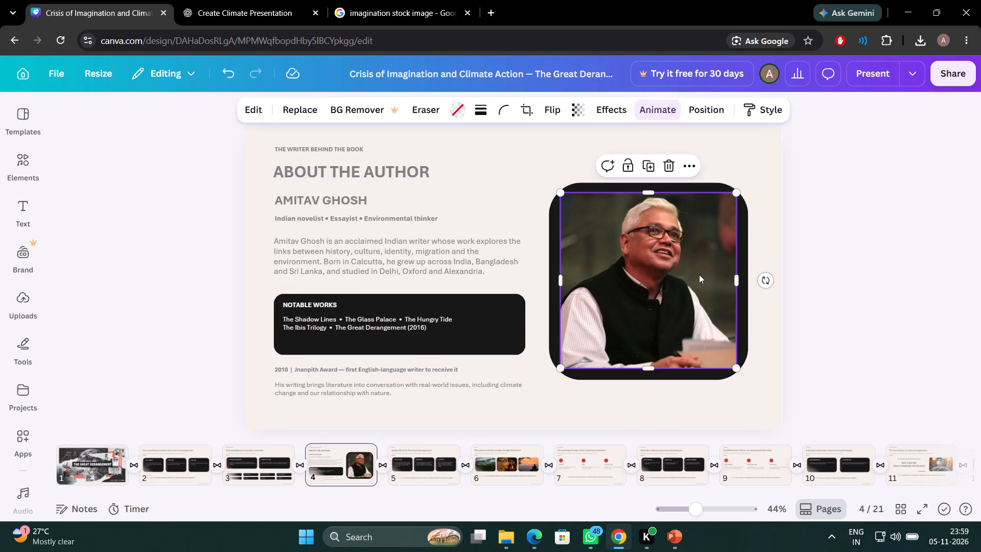
{"action": "left_click", "coordinate": [506, 113]}
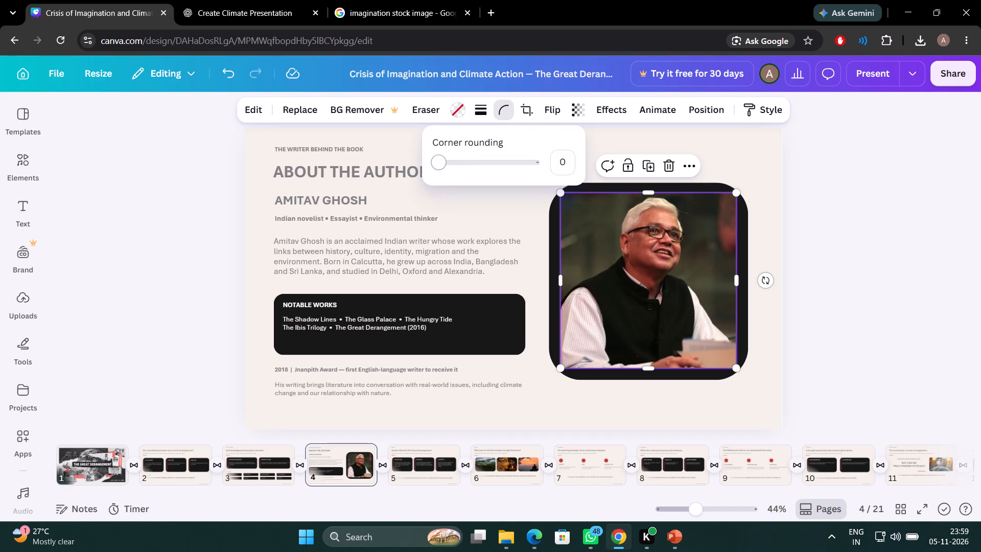
{"action": "left_click_drag", "start_coordinate": [442, 164], "coordinate": [469, 167]}
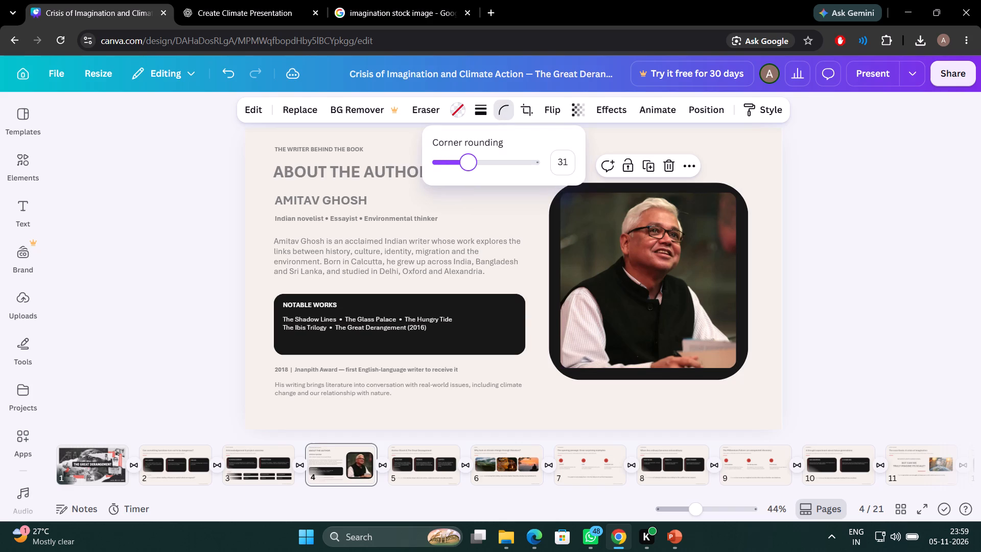
{"action": "left_click_drag", "start_coordinate": [469, 167], "coordinate": [497, 166]}
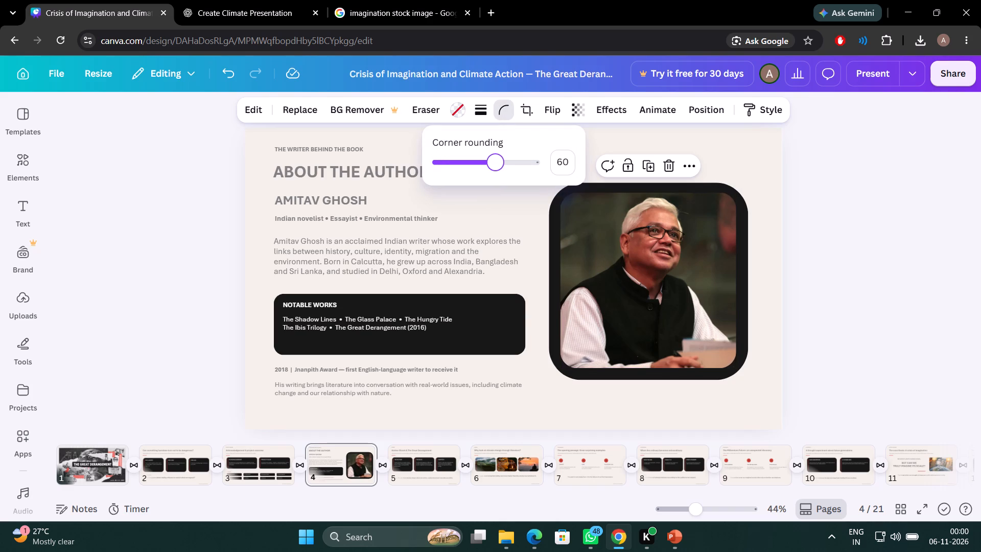
{"action": "left_click_drag", "start_coordinate": [497, 166], "coordinate": [502, 166]}
{"action": "left_click_drag", "start_coordinate": [502, 166], "coordinate": [492, 166]}
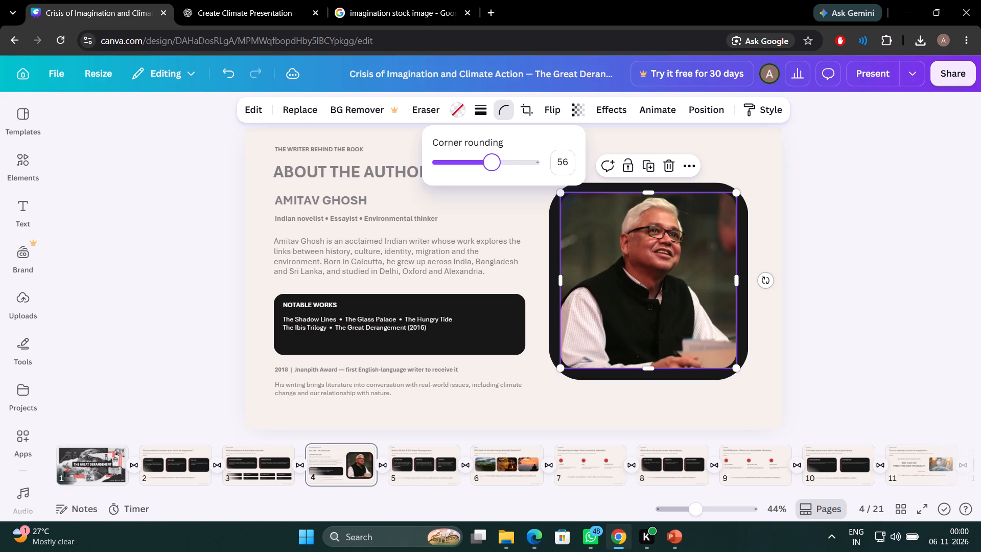
{"action": "left_click", "coordinate": [920, 259]}
{"action": "left_click", "coordinate": [920, 259]}
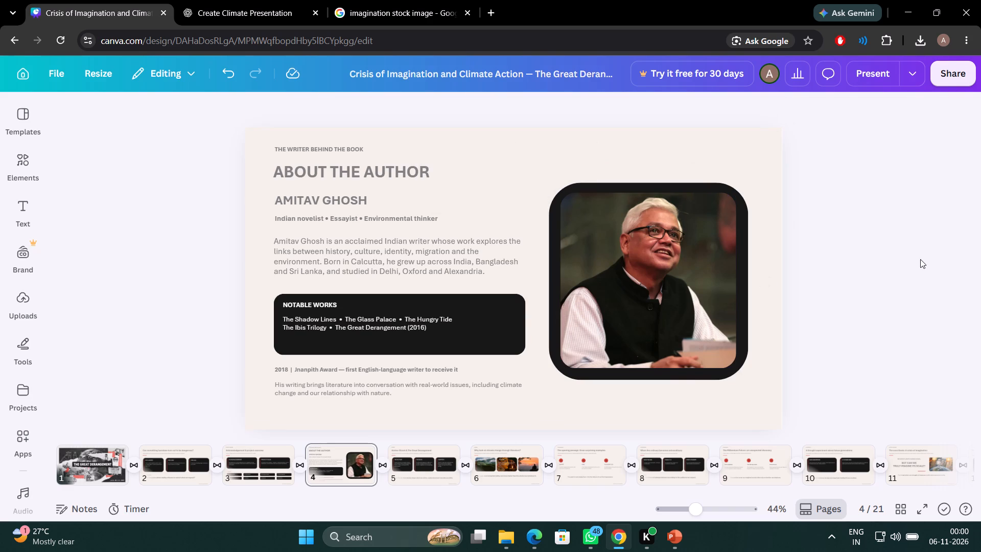
Review the layout of the opening pages back to the cover, then forward through page 13.
{"action": "left_click", "coordinate": [893, 257]}
{"action": "key", "text": "Left"}
{"action": "key", "text": "Left"}
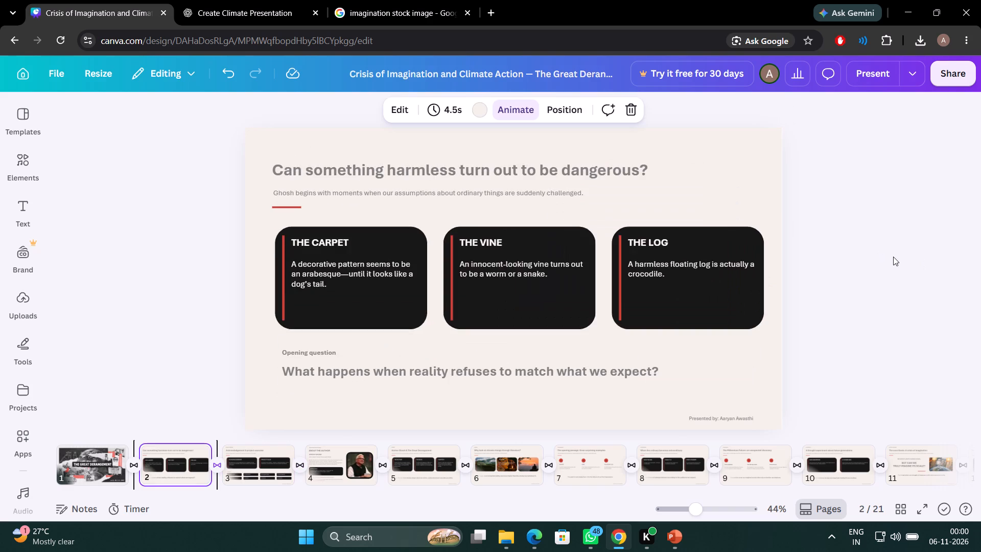
{"action": "key", "text": "Left"}
{"action": "key", "text": "Right"}
{"action": "key", "text": "Left"}
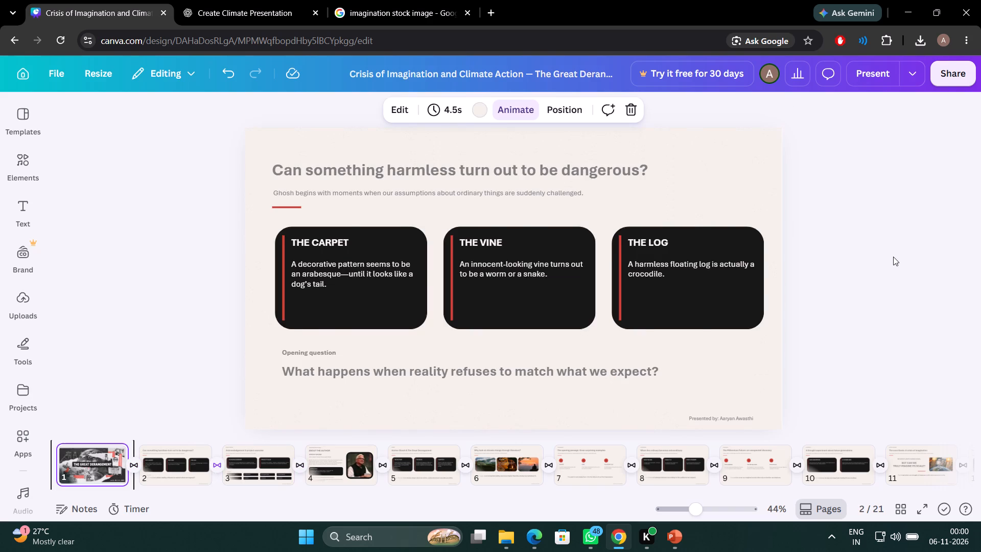
{"action": "key", "text": "Left"}
{"action": "key", "text": "Right"}
{"action": "key", "text": "Right"}
{"action": "key", "text": "Right"}
{"action": "key", "text": "Right"}
{"action": "key", "text": "Right"}
{"action": "key", "text": "Right"}
{"action": "key", "text": "Right"}
{"action": "key", "text": "Right"}
{"action": "key", "text": "Right"}
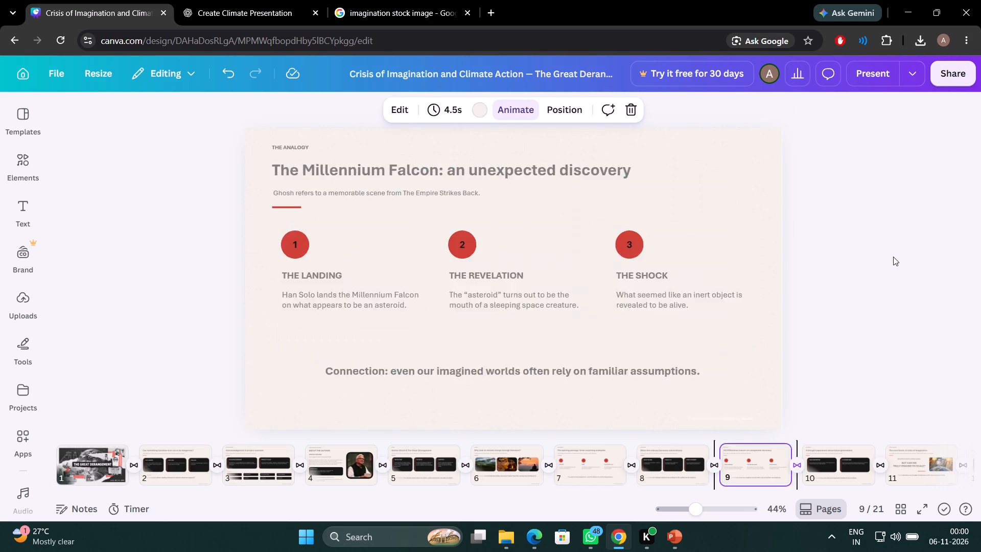
{"action": "key", "text": "Right"}
{"action": "key", "text": "Right"}
{"action": "key", "text": "Right"}
Save the design and download all its pages as a Microsoft PowerPoint document.
{"action": "key", "text": "ctrl+s"}
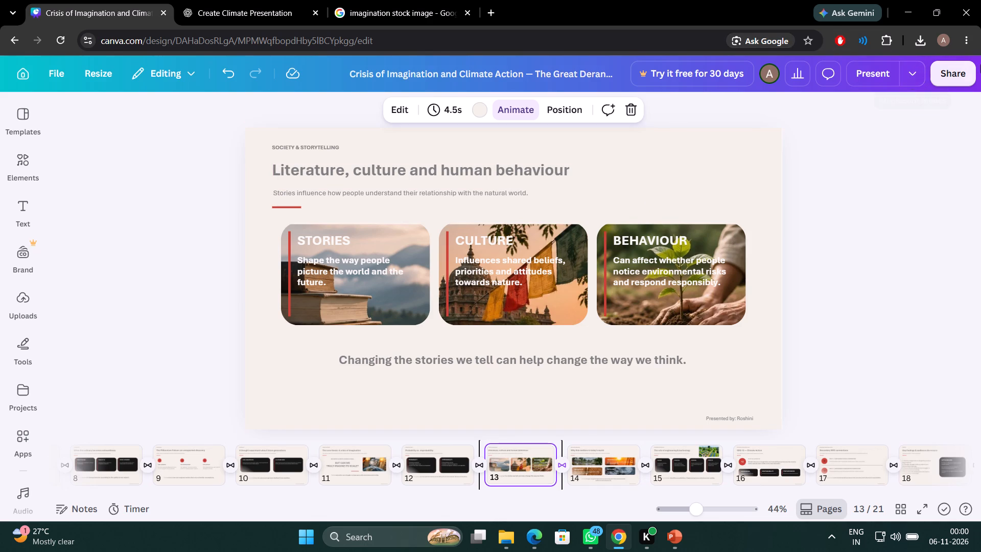
{"action": "left_click", "coordinate": [948, 67]}
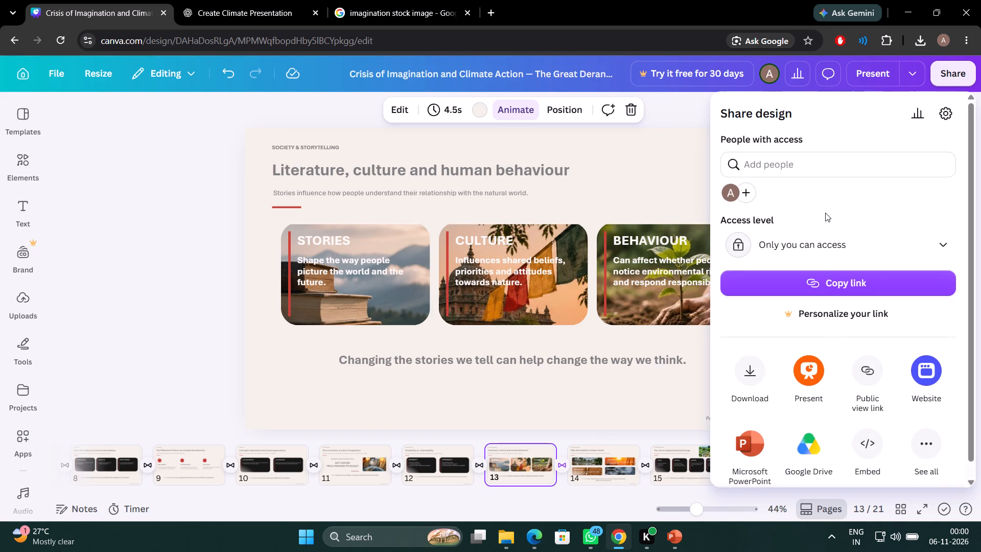
{"action": "left_click", "coordinate": [733, 460]}
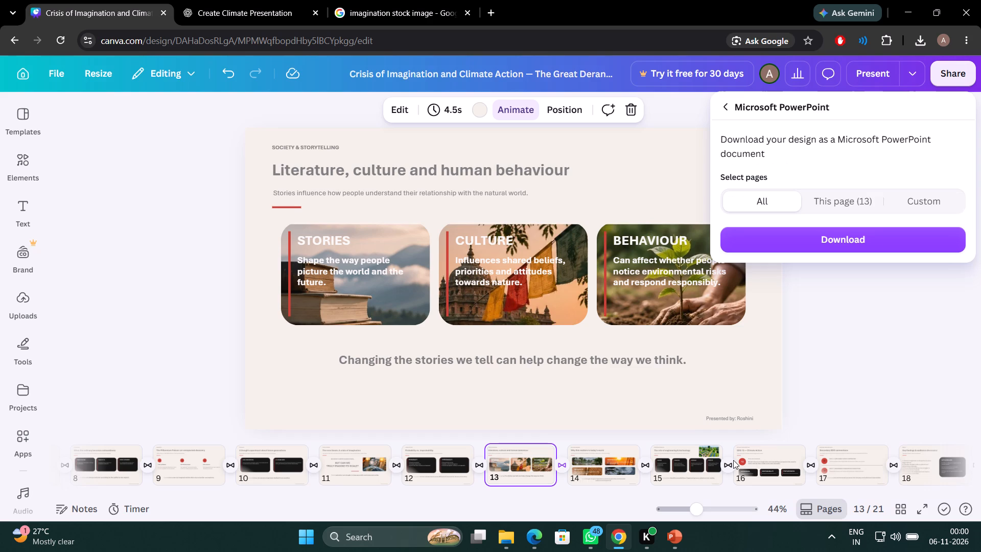
{"action": "left_click", "coordinate": [853, 233]}
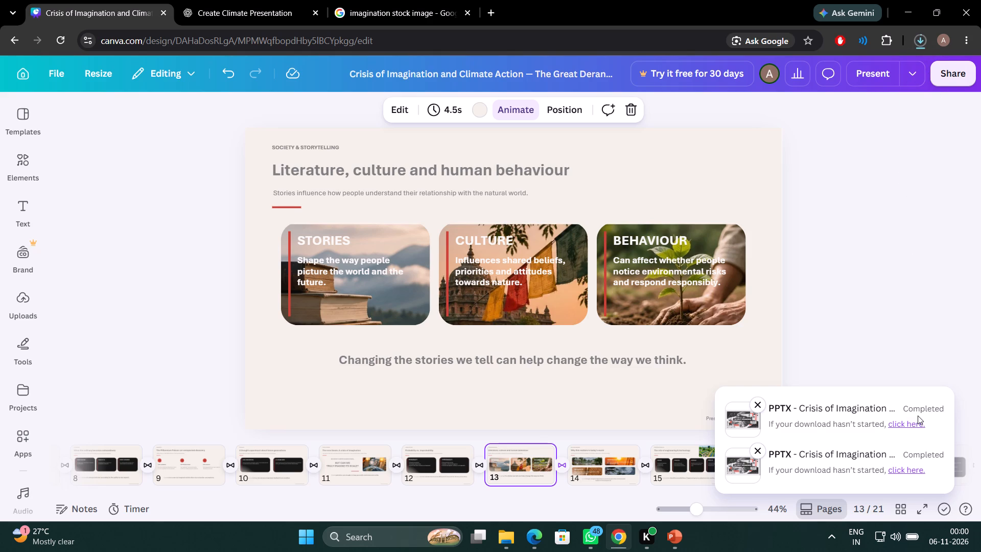
Open the newly downloaded Crisis of Imagination and Climate Action (1) presentation in PowerPoint.
{"action": "left_click", "coordinate": [925, 41]}
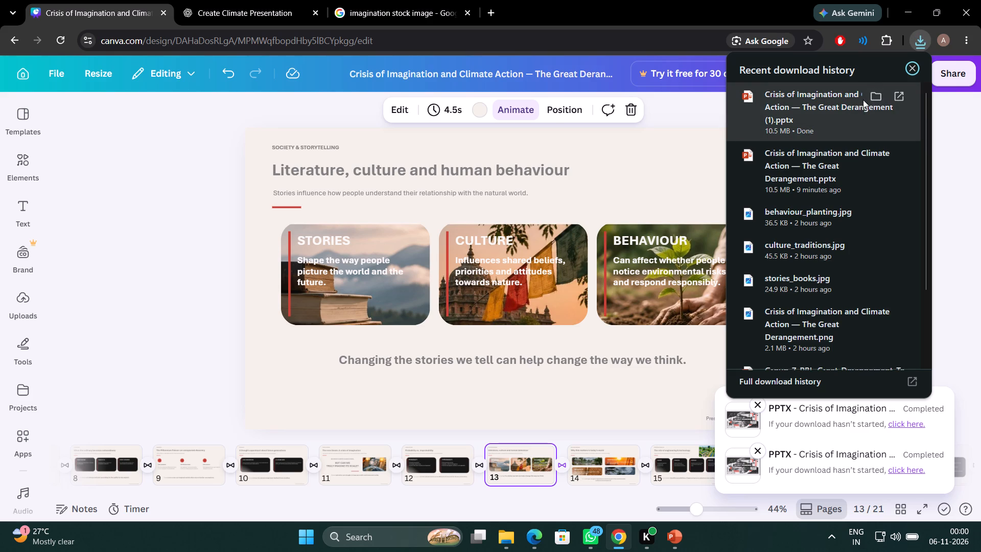
{"action": "left_click", "coordinate": [895, 97]}
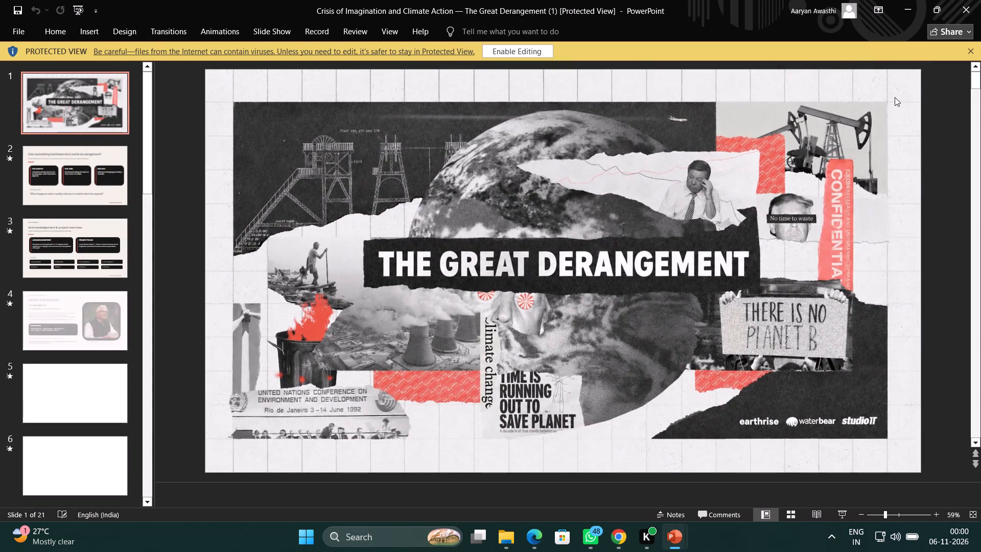
Check the layout of every slide in the exported presentation, from the cover through the References and Webliography slides.
{"action": "key", "text": "Down"}
{"action": "key", "text": "Down"}
{"action": "key", "text": "Down"}
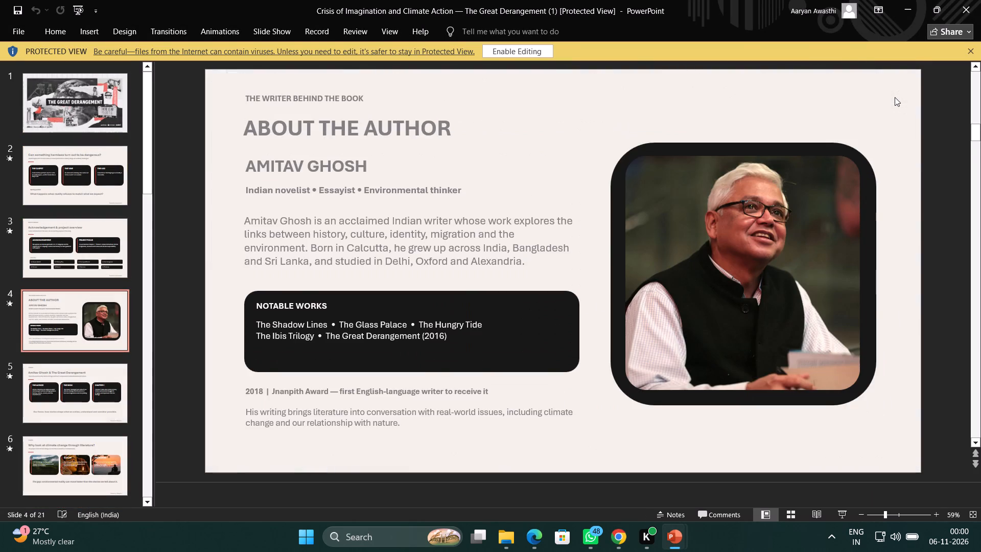
{"action": "key", "text": "Down"}
{"action": "key", "text": "Down"}
{"action": "key", "text": "Down"}
{"action": "key", "text": "Down"}
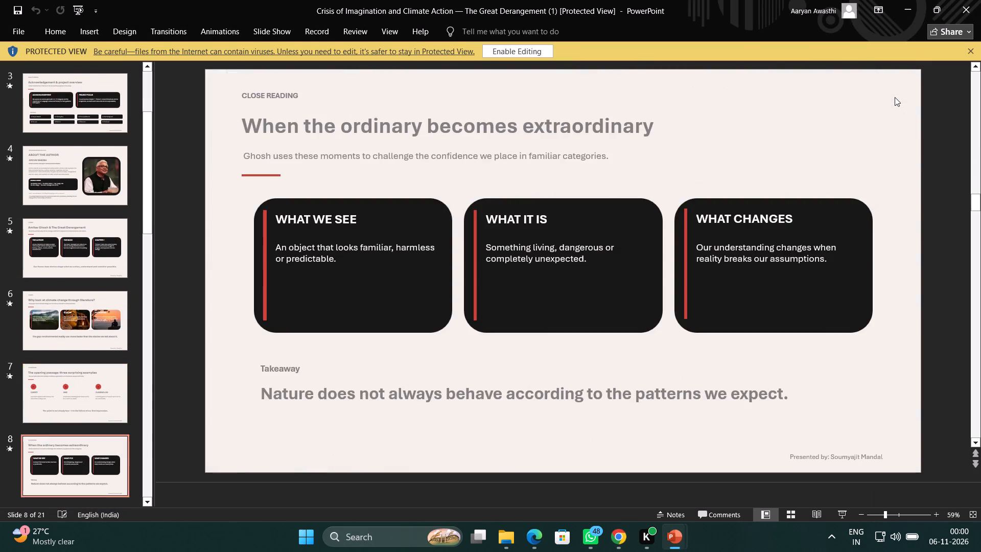
{"action": "key", "text": "Down"}
{"action": "key", "text": "Down"}
{"action": "key", "text": "Down"}
{"action": "key", "text": "Down"}
{"action": "key", "text": "Down"}
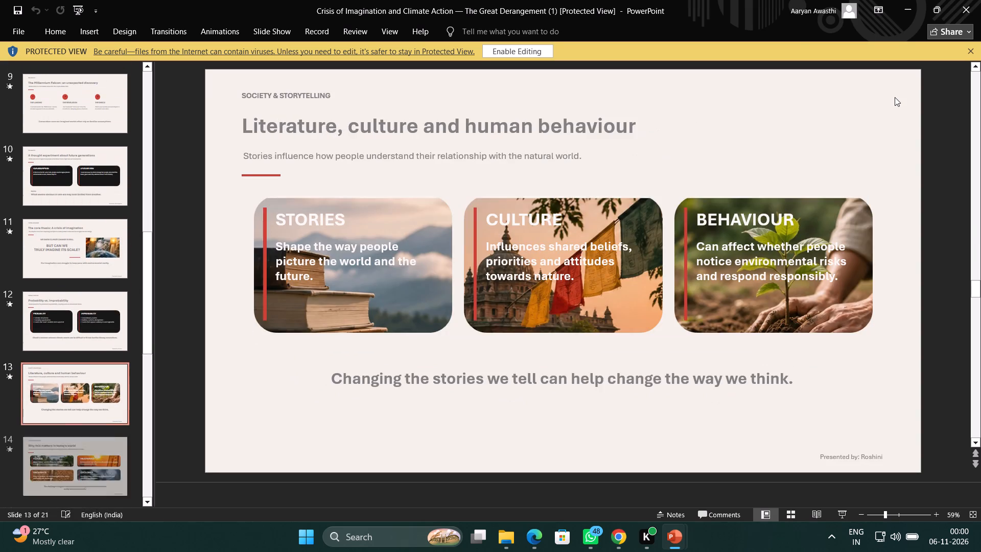
{"action": "key", "text": "Down"}
{"action": "key", "text": "Down"}
{"action": "key", "text": "Down"}
{"action": "key", "text": "Up"}
{"action": "key", "text": "Down"}
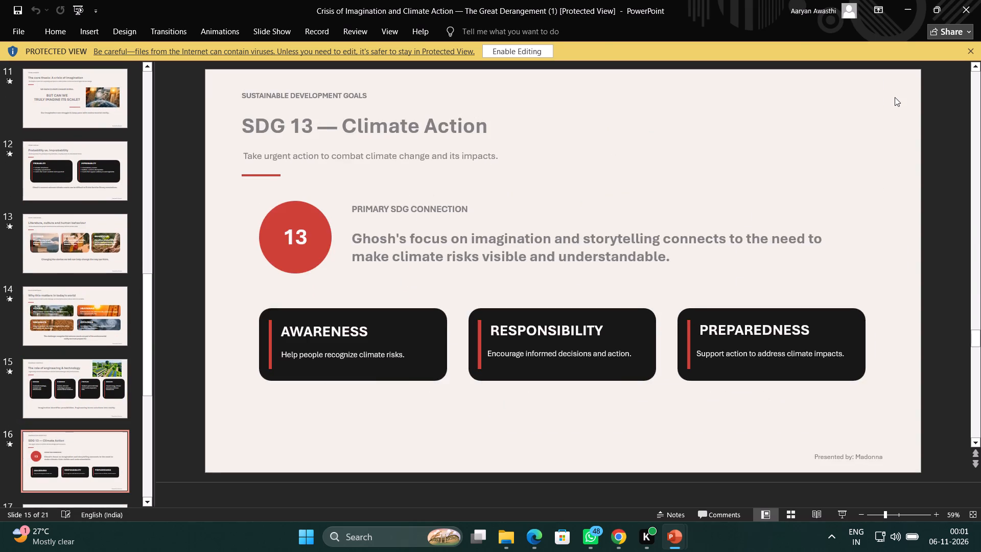
{"action": "key", "text": "Down"}
{"action": "key", "text": "Down"}
{"action": "key", "text": "Down"}
{"action": "key", "text": "Down"}
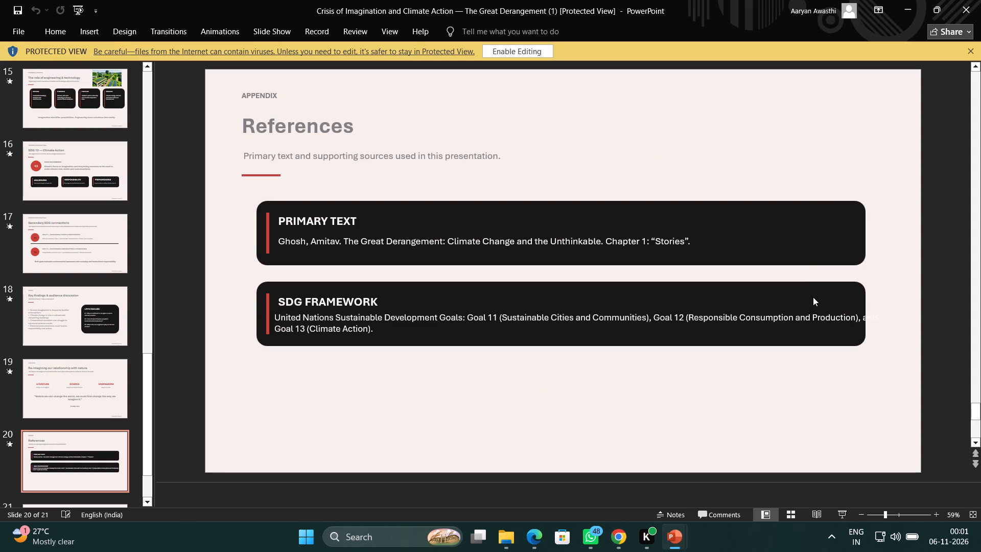
{"action": "key", "text": "Down"}
{"action": "key", "text": "Down"}
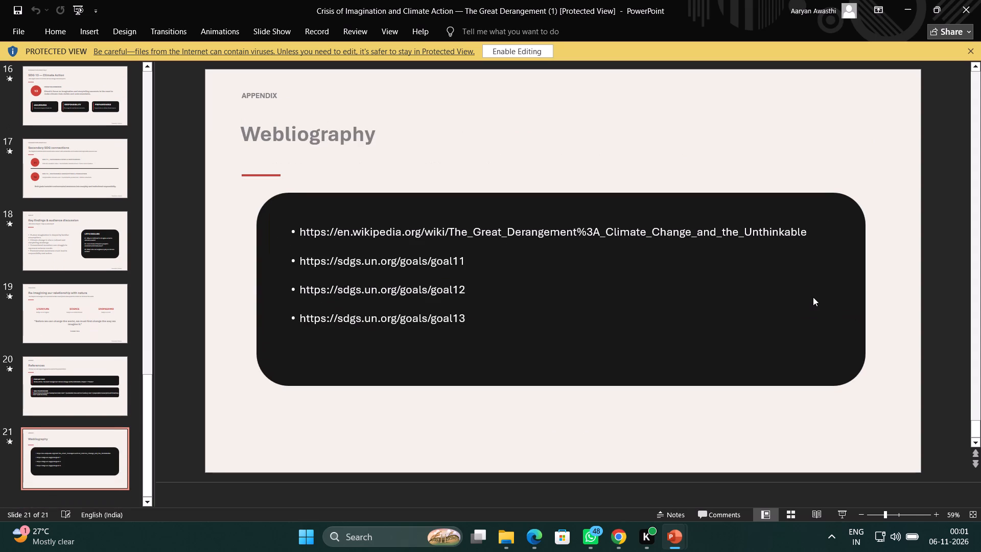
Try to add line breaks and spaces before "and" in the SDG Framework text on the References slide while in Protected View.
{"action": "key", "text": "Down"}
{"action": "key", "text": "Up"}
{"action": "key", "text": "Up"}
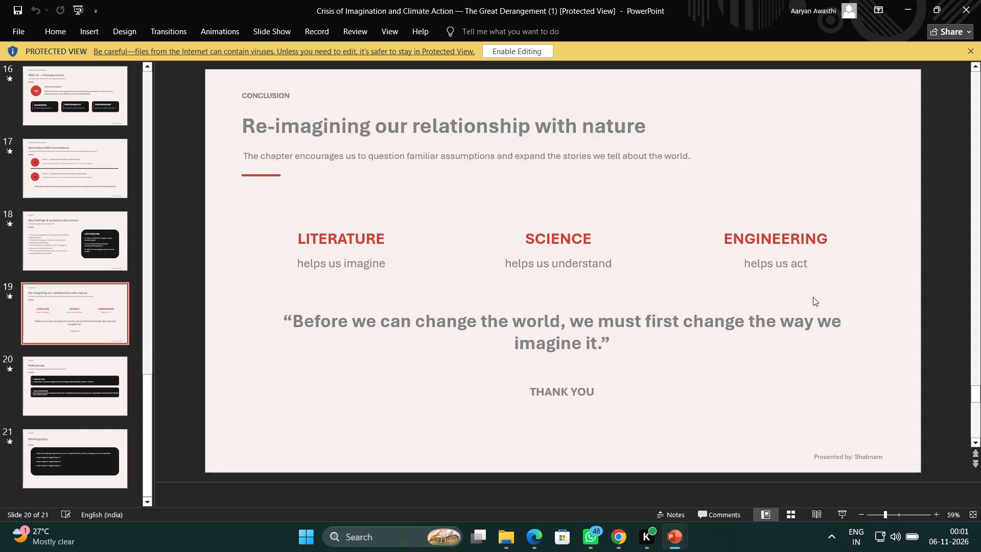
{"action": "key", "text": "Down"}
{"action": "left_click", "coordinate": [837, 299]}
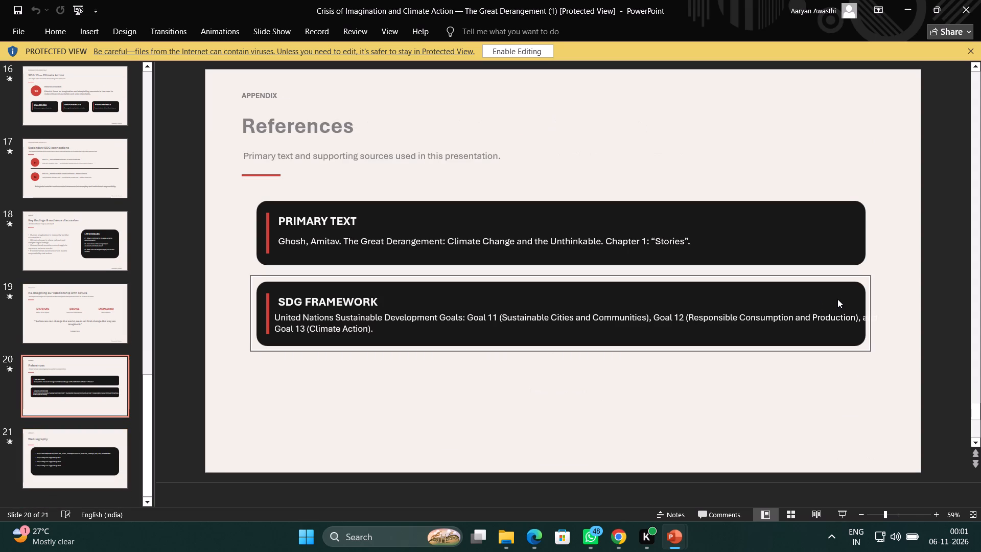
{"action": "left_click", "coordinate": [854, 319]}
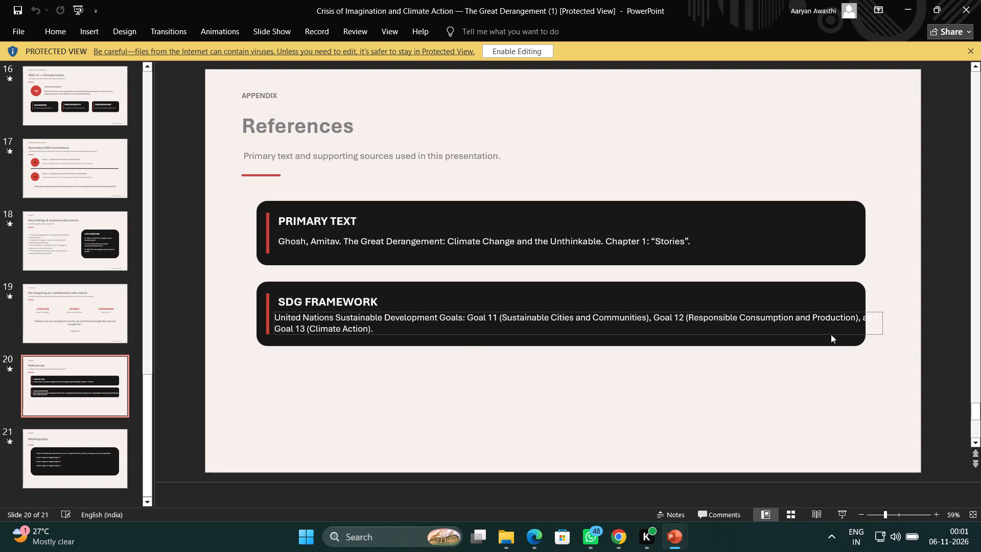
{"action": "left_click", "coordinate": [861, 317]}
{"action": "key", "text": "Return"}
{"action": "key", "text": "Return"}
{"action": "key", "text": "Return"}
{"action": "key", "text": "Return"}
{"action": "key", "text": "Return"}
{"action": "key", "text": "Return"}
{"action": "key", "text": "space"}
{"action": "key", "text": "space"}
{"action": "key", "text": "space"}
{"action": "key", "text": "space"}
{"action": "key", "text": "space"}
Enable editing, start a new line before "and Goal 13" in the References slide's SDG Framework text, and save the presentation.
{"action": "left_click", "coordinate": [525, 53]}
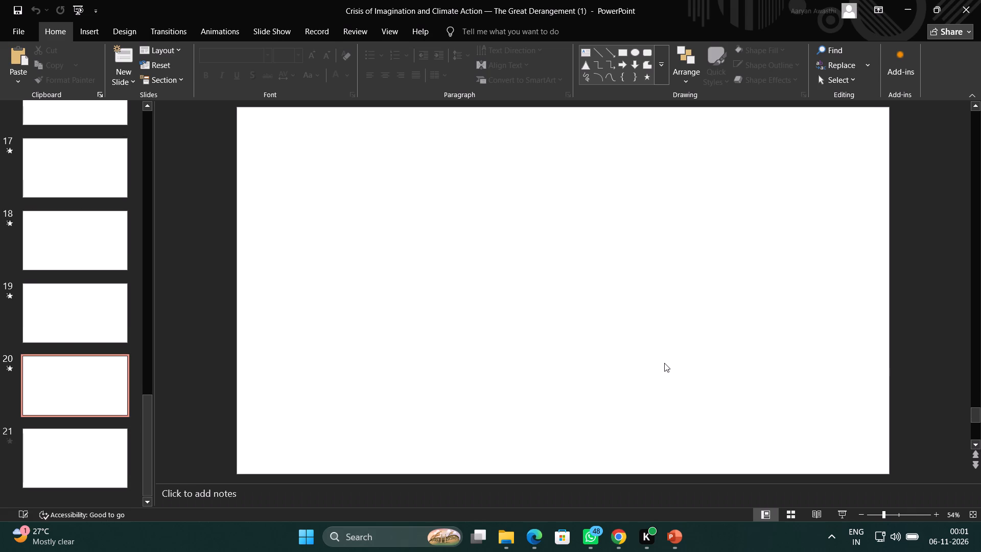
{"action": "left_click", "coordinate": [786, 333]}
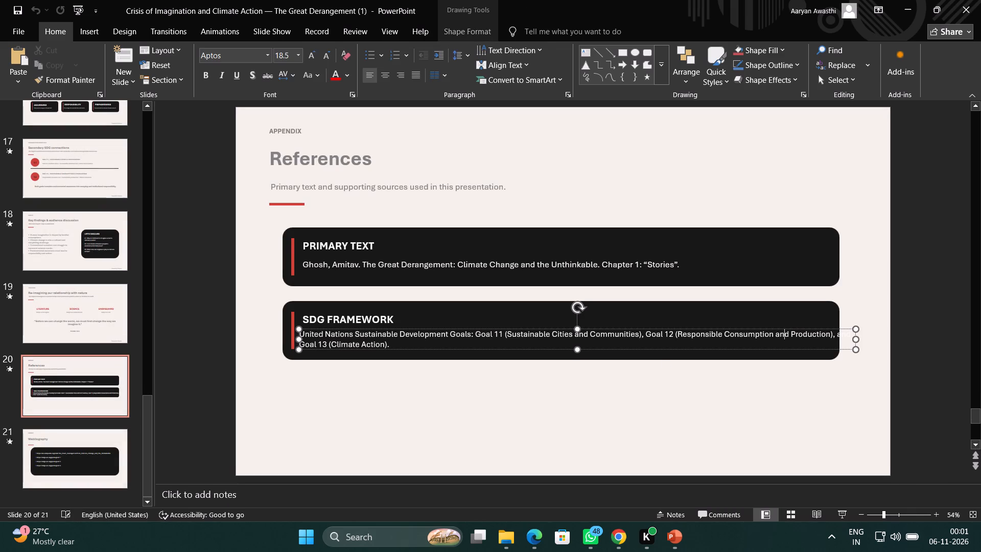
{"action": "left_click", "coordinate": [835, 335]}
{"action": "key", "text": "Return"}
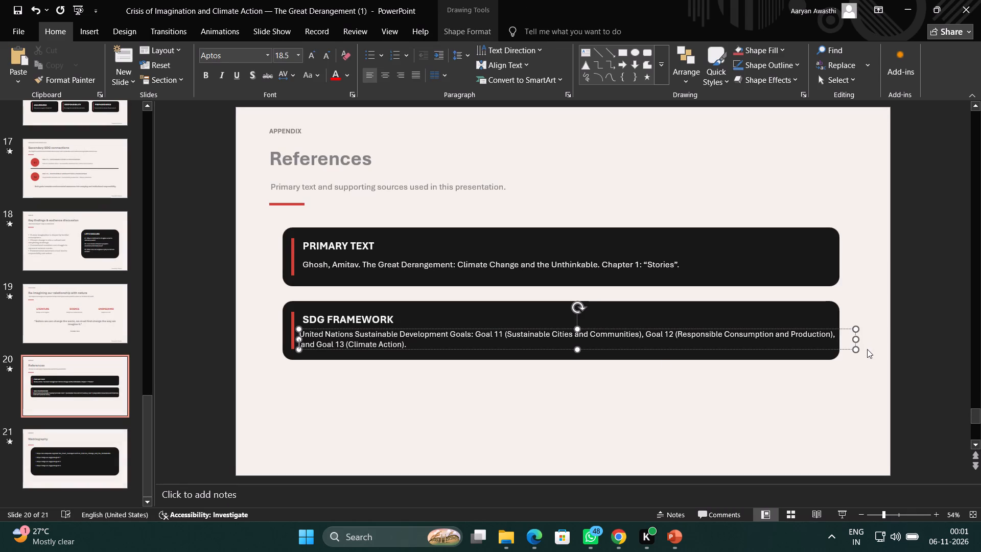
{"action": "left_click", "coordinate": [863, 315]}
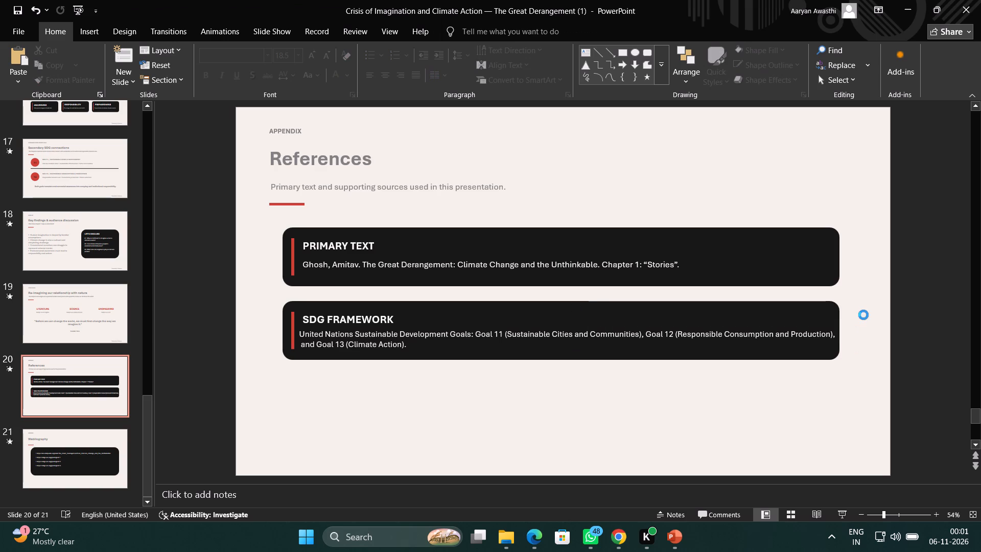
{"action": "key", "text": "ctrl+s"}
Review the layout of the slides in the editable presentation from Webliography back to the cover.
{"action": "key", "text": "Down"}
{"action": "key", "text": "Down"}
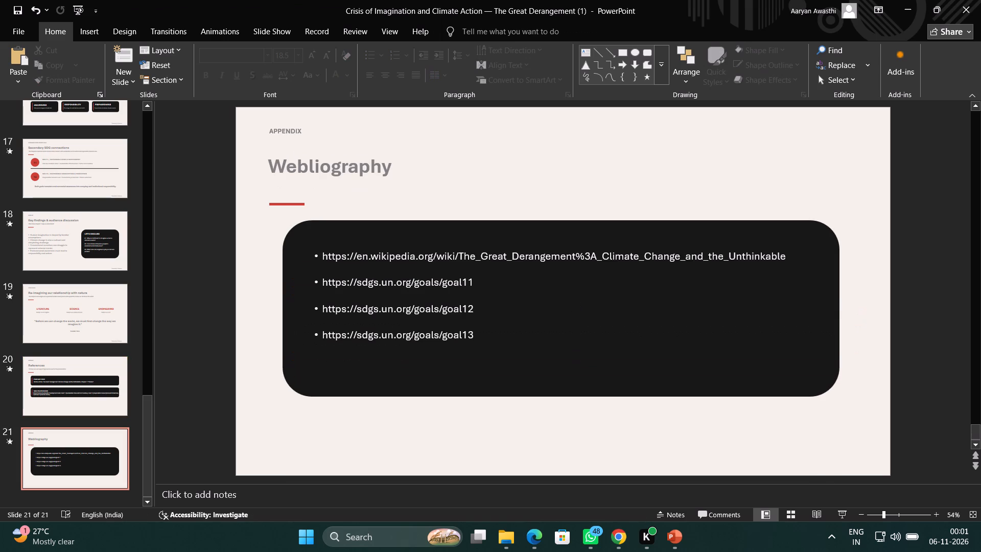
{"action": "key", "text": "Up"}
{"action": "key", "text": "Up"}
{"action": "key", "text": "Up"}
{"action": "key", "text": "Up"}
{"action": "key", "text": "Up"}
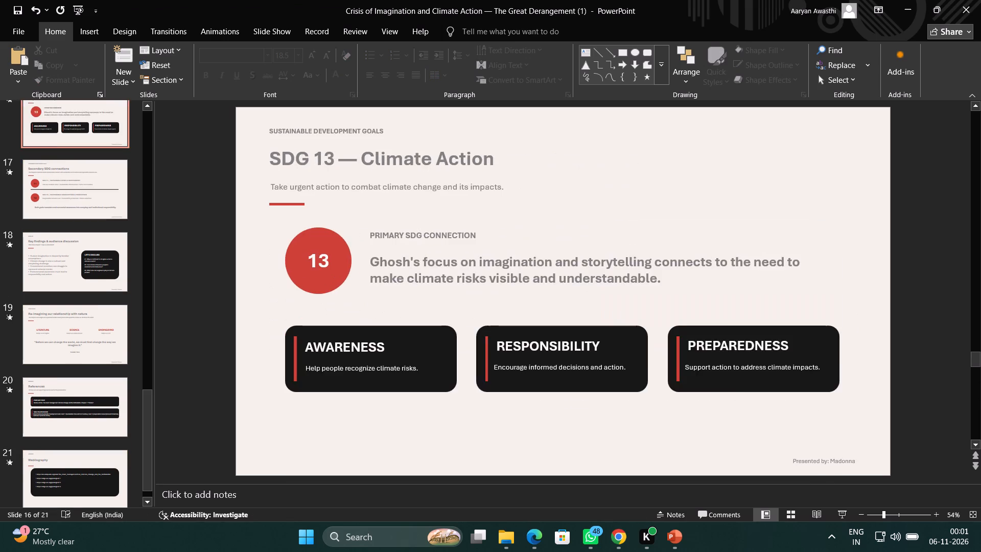
{"action": "key", "text": "Up"}
{"action": "key", "text": "Up"}
{"action": "key", "text": "Up"}
{"action": "key", "text": "Up"}
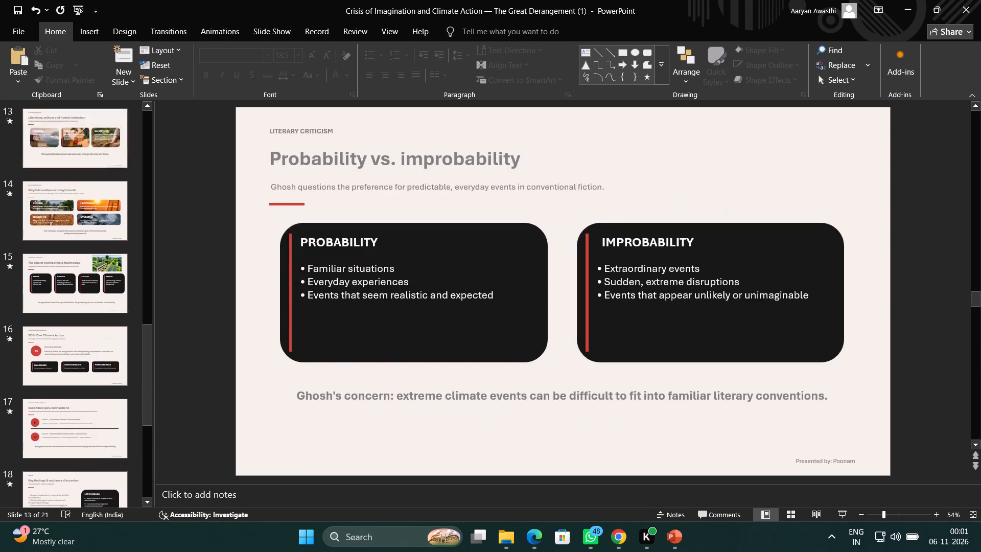
{"action": "key", "text": "Up"}
{"action": "key", "text": "Up"}
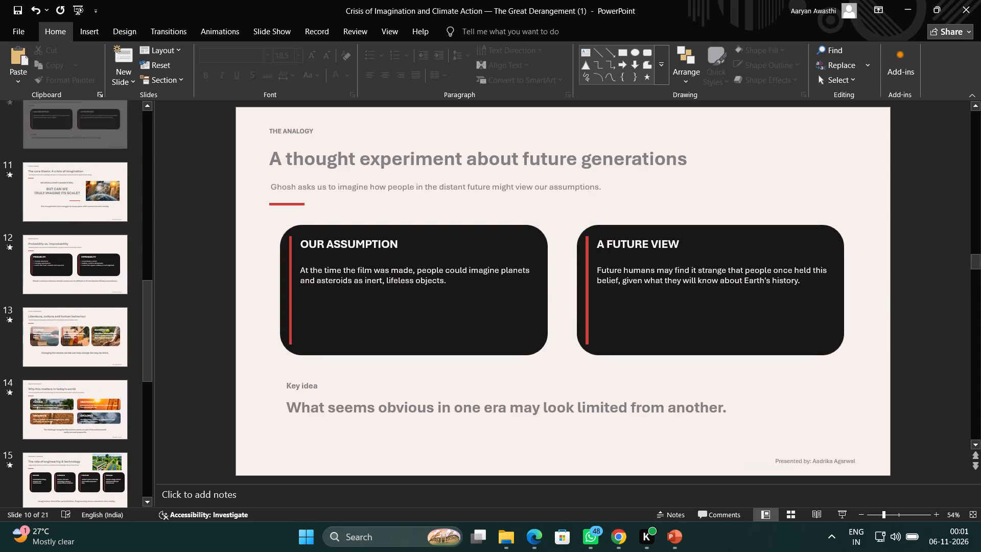
{"action": "key", "text": "Up"}
{"action": "key", "text": "Up"}
{"action": "key", "text": "Up"}
{"action": "key", "text": "Up"}
{"action": "key", "text": "Up"}
{"action": "key", "text": "Up"}
{"action": "key", "text": "Up"}
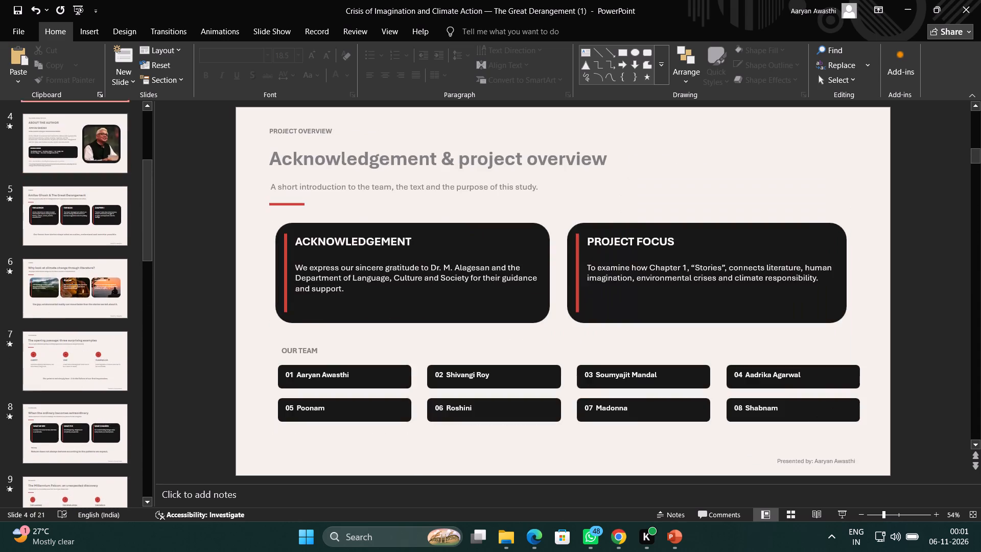
{"action": "key", "text": "Down"}
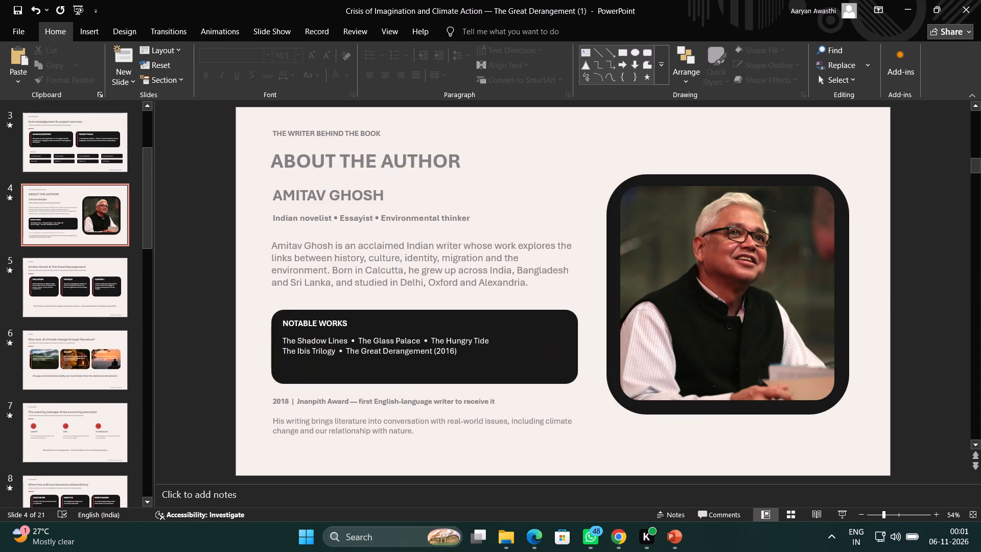
{"action": "key", "text": "Up"}
{"action": "key", "text": "Up"}
{"action": "key", "text": "Up"}
{"action": "key", "text": "Up"}
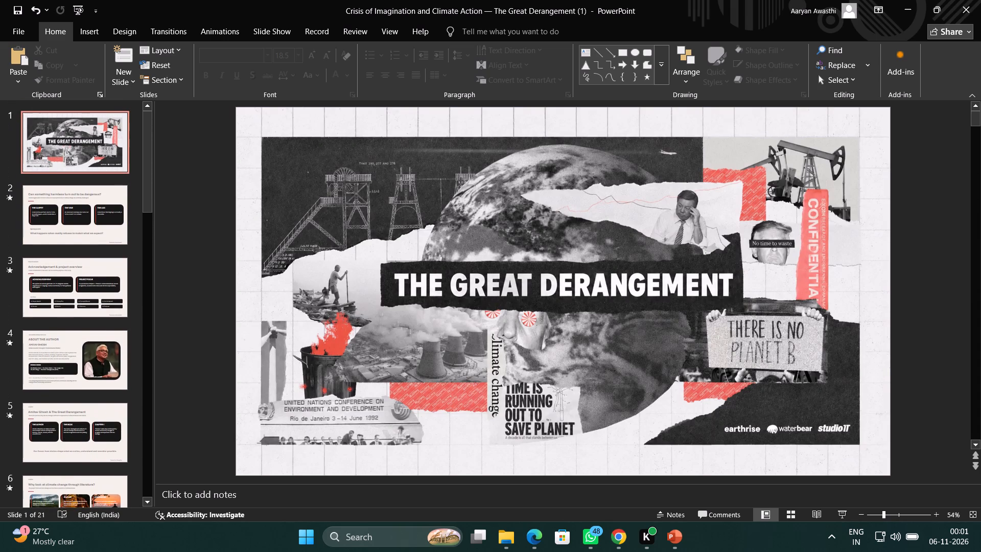
Review the slides forward from the cover to Webliography, and back to the SDG 13 — Climate Action slide.
{"action": "key", "text": "Down"}
{"action": "key", "text": "Down"}
{"action": "key", "text": "Down"}
{"action": "key", "text": "Down"}
{"action": "key", "text": "Down"}
{"action": "key", "text": "Down"}
{"action": "key", "text": "Down"}
{"action": "key", "text": "Down"}
{"action": "key", "text": "Down"}
{"action": "key", "text": "Down"}
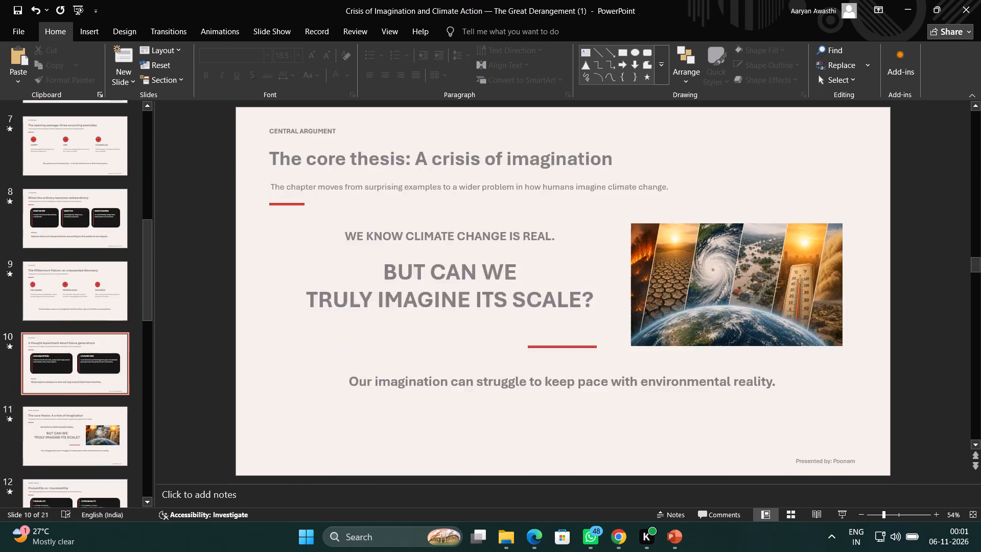
{"action": "key", "text": "Down"}
{"action": "key", "text": "Down"}
{"action": "key", "text": "Down"}
{"action": "key", "text": "Down"}
{"action": "key", "text": "Down"}
{"action": "key", "text": "Down"}
{"action": "key", "text": "Down"}
{"action": "key", "text": "Down"}
{"action": "key", "text": "Down"}
{"action": "key", "text": "Down"}
{"action": "key", "text": "Down"}
{"action": "key", "text": "Down"}
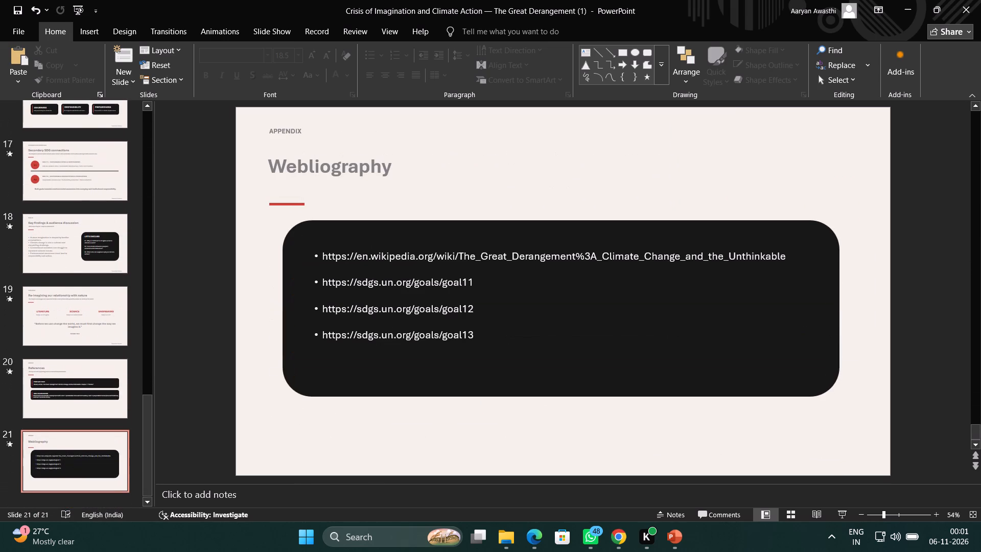
{"action": "key", "text": "Down"}
{"action": "key", "text": "Down"}
{"action": "key", "text": "Up"}
{"action": "key", "text": "Up"}
{"action": "key", "text": "Up"}
{"action": "key", "text": "Up"}
{"action": "key", "text": "Up"}
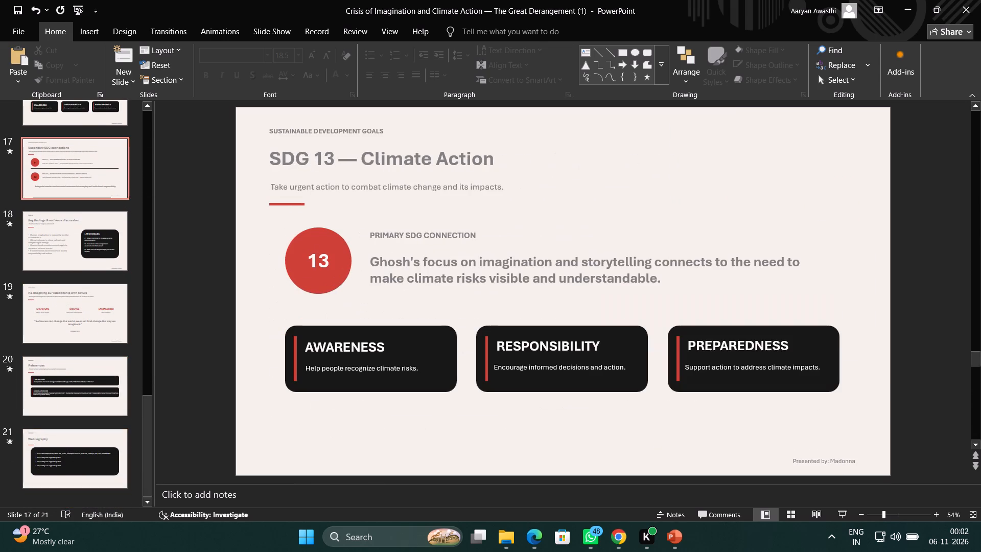
Run the slide show from the cover to the Key findings & audience discussion slide, checking layout and transitions, and exit it.
{"action": "key", "text": "F5"}
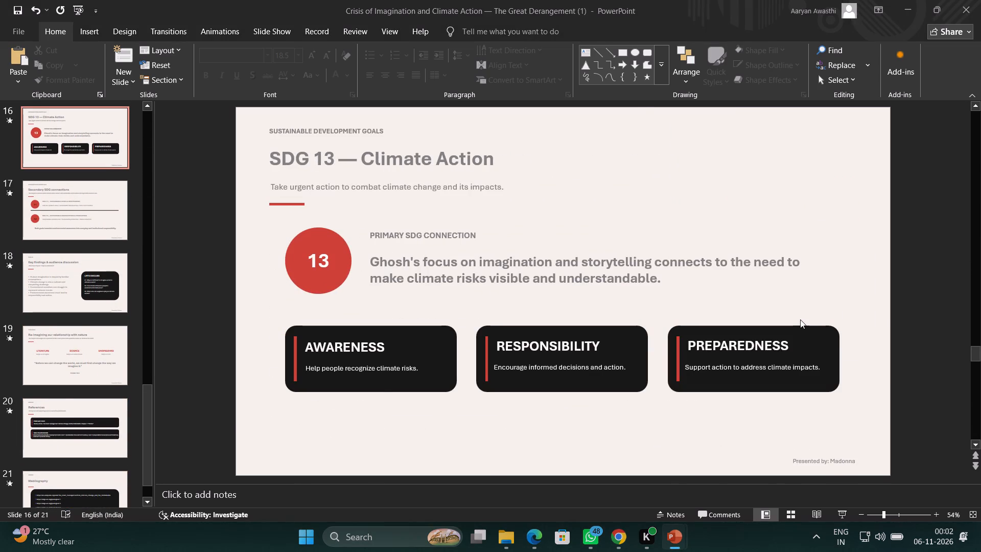
{"action": "key", "text": "Right"}
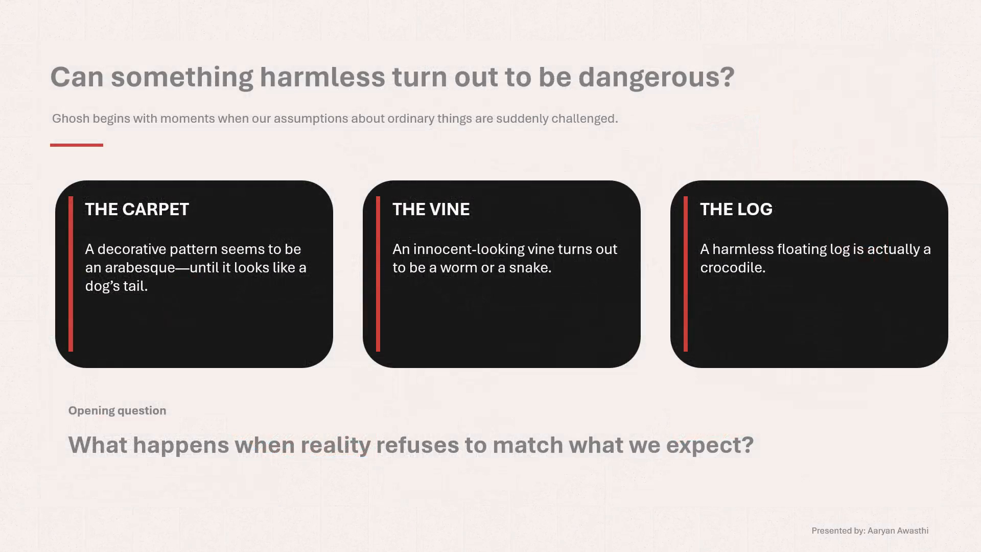
{"action": "key", "text": "Right"}
{"action": "key", "text": "Right"}
{"action": "key", "text": "Right"}
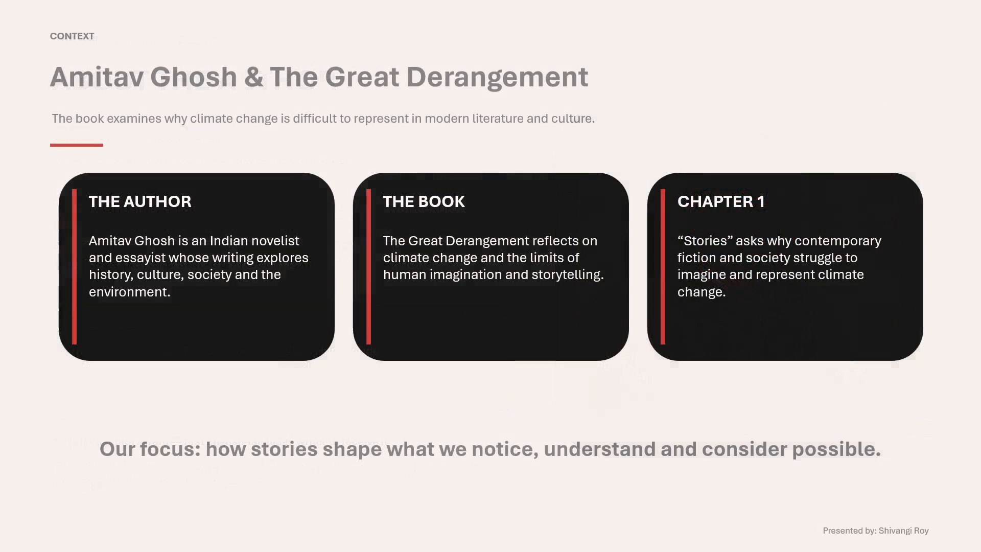
{"action": "key", "text": "Right"}
{"action": "key", "text": "Right"}
{"action": "key", "text": "Right"}
{"action": "key", "text": "Right"}
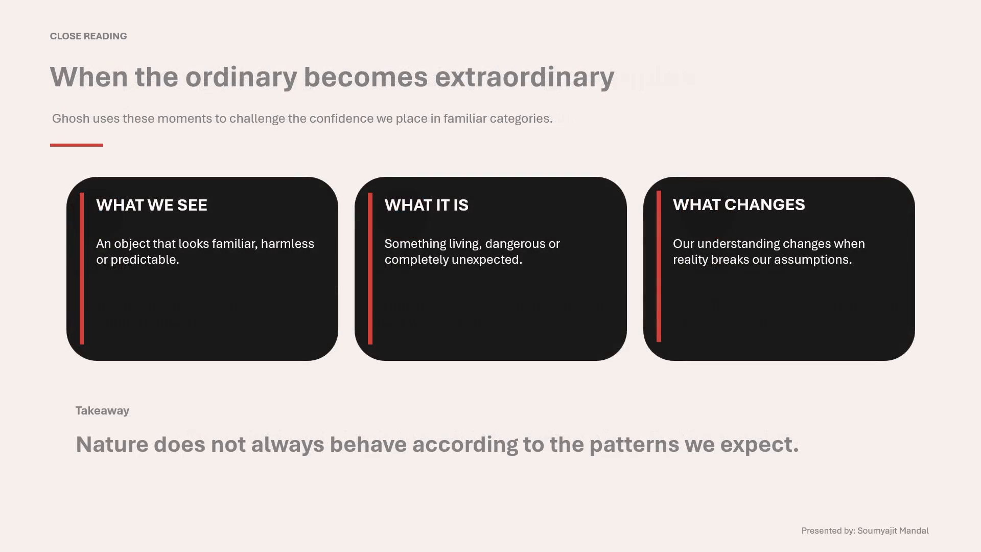
{"action": "key", "text": "Right"}
{"action": "key", "text": "Right"}
{"action": "key", "text": "Right"}
{"action": "key", "text": "Right"}
{"action": "key", "text": "Right"}
{"action": "key", "text": "Right"}
{"action": "key", "text": "Right"}
{"action": "key", "text": "Right"}
{"action": "key", "text": "Right"}
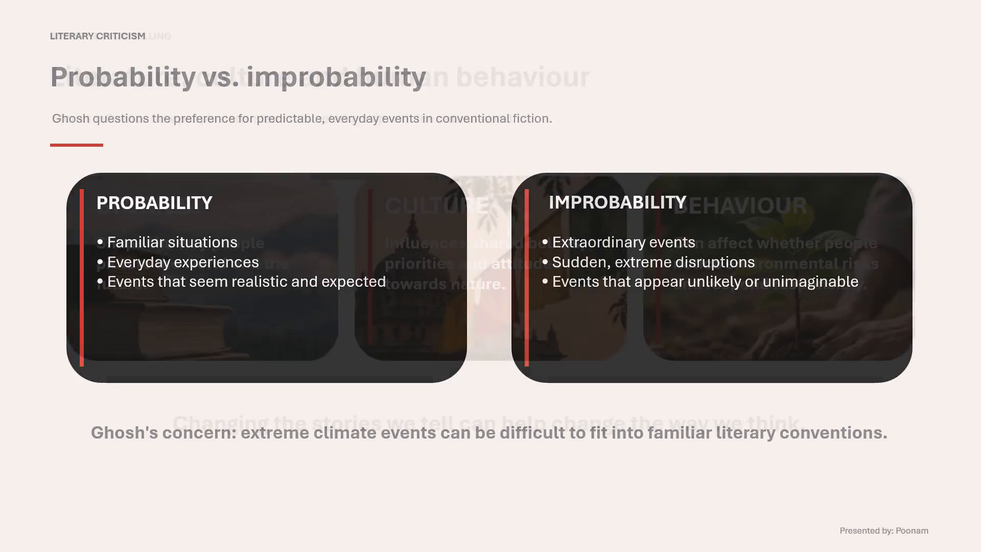
{"action": "key", "text": "Right"}
{"action": "key", "text": "Right"}
{"action": "key", "text": "Right"}
{"action": "key", "text": "Right"}
{"action": "key", "text": "Right"}
{"action": "key", "text": "Right"}
{"action": "key", "text": "Right"}
{"action": "key", "text": "Right"}
{"action": "key", "text": "Right"}
{"action": "key", "text": "Right"}
{"action": "key", "text": "Right"}
{"action": "key", "text": "Right"}
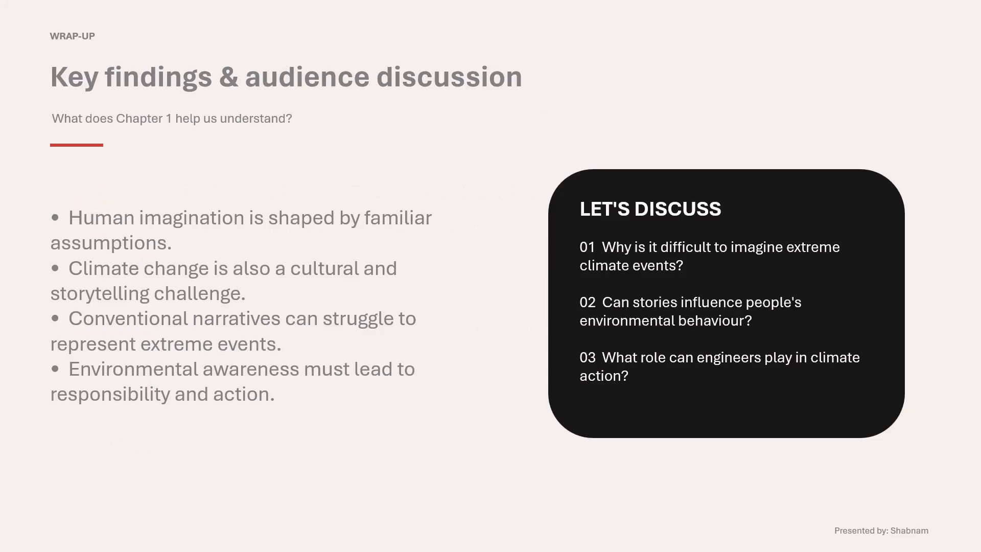
{"action": "key", "text": "Left"}
{"action": "key", "text": "Escape"}
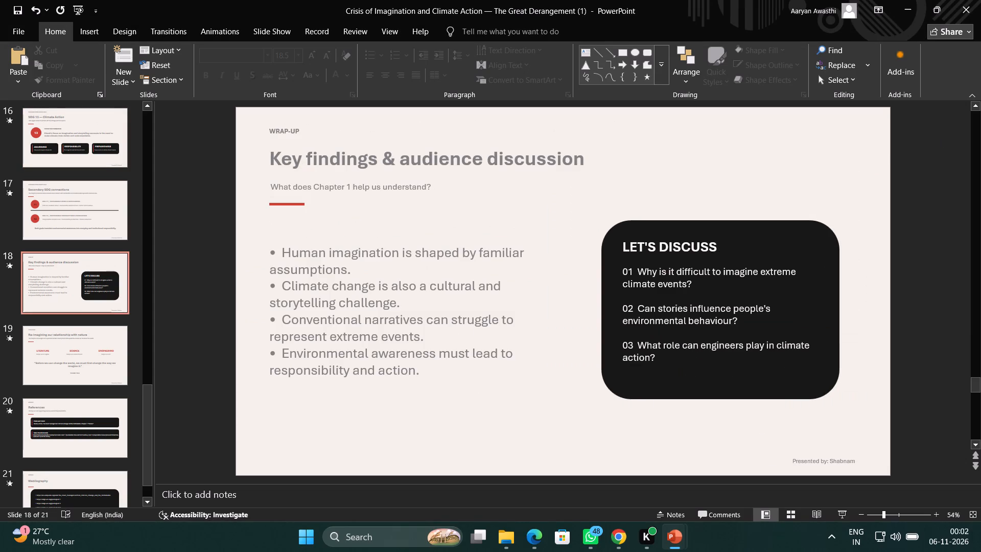
Switch to the Canva design in Chrome and present it in full screen from page 1.
{"action": "left_click", "coordinate": [615, 535]}
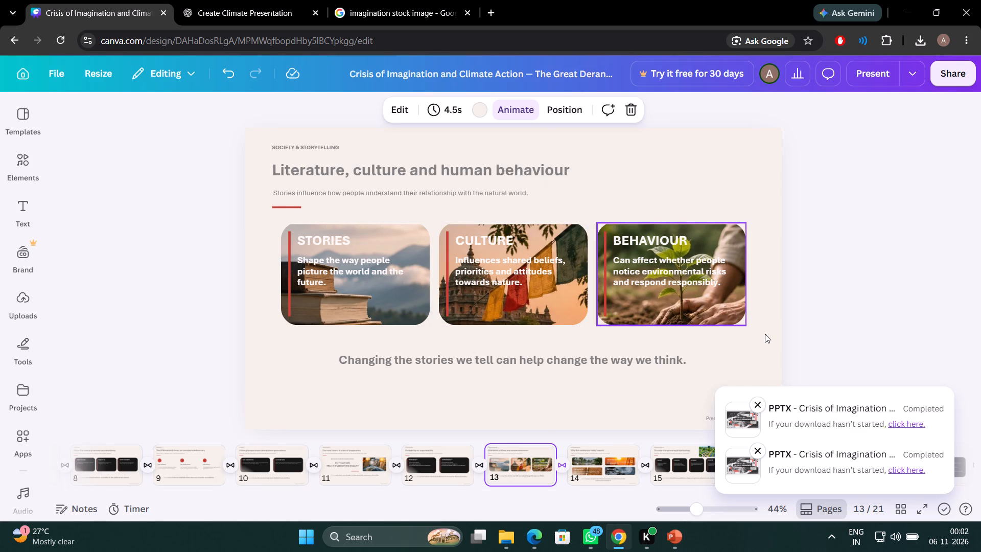
{"action": "left_click", "coordinate": [913, 243]}
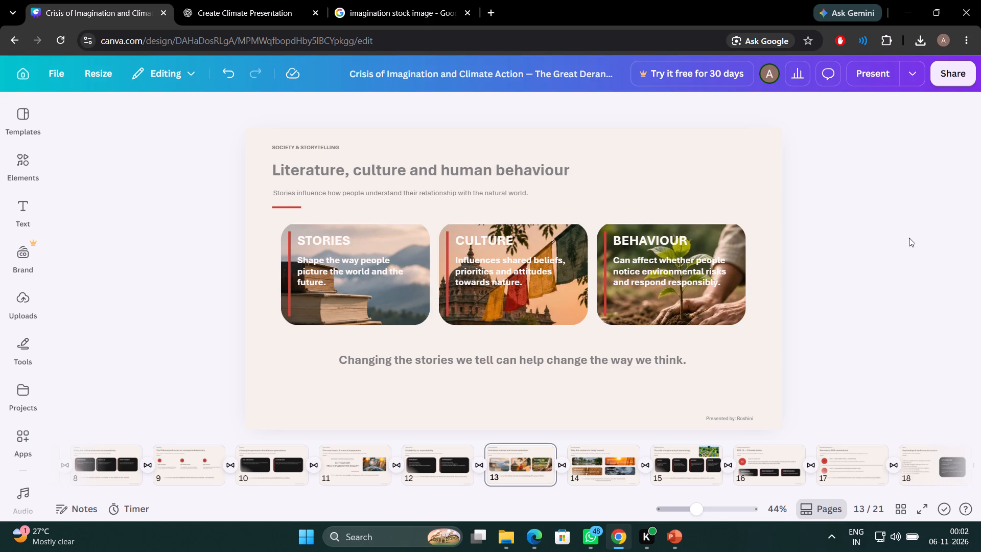
{"action": "scroll", "coordinate": [189, 186], "scroll_direction": "up", "scroll_amount": 5}
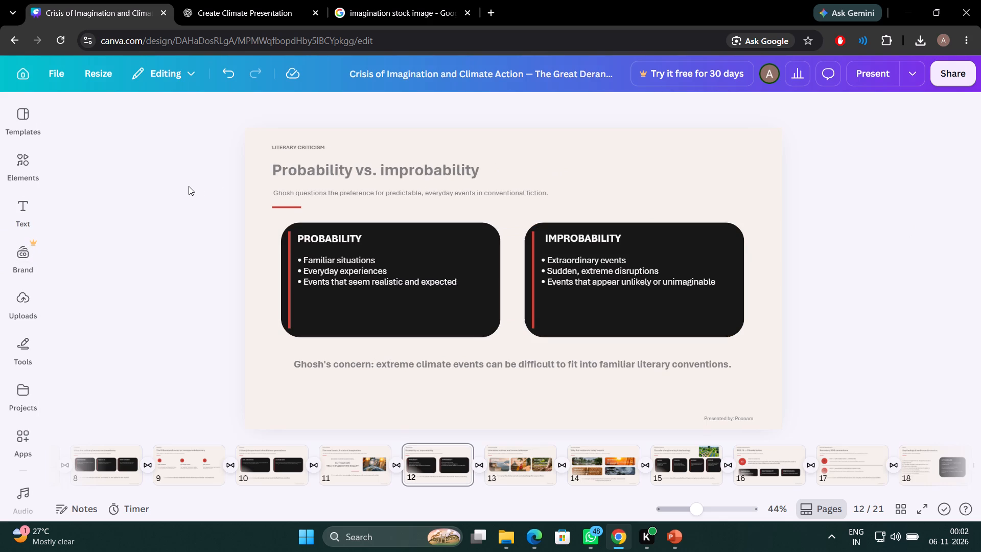
{"action": "scroll", "coordinate": [185, 447], "scroll_direction": "right", "scroll_amount": 9}
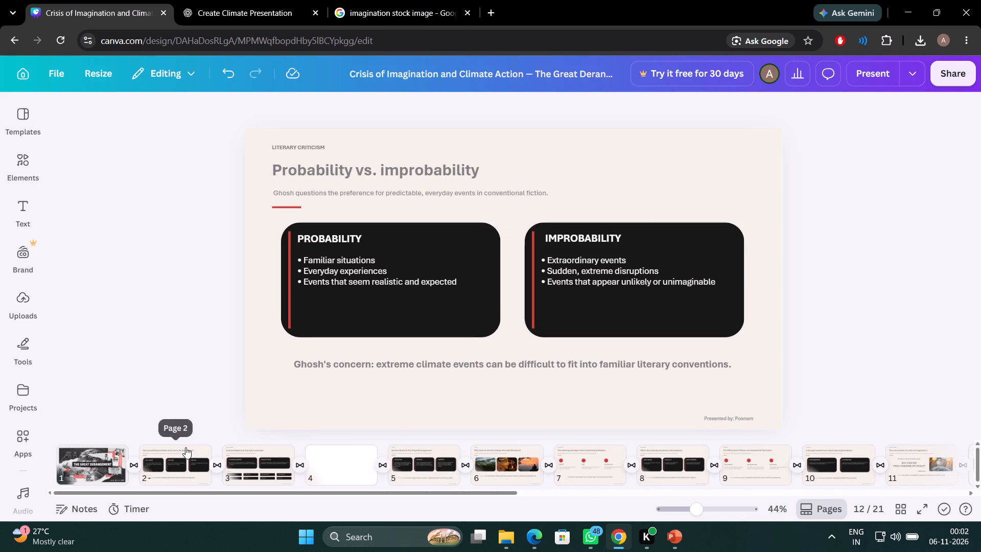
{"action": "left_click", "coordinate": [101, 457]}
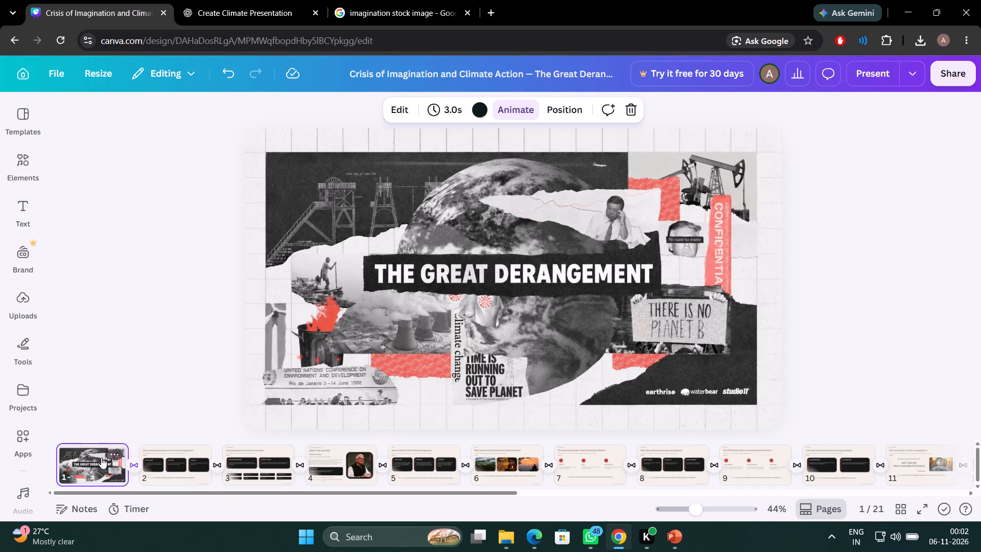
{"action": "left_click", "coordinate": [920, 77]}
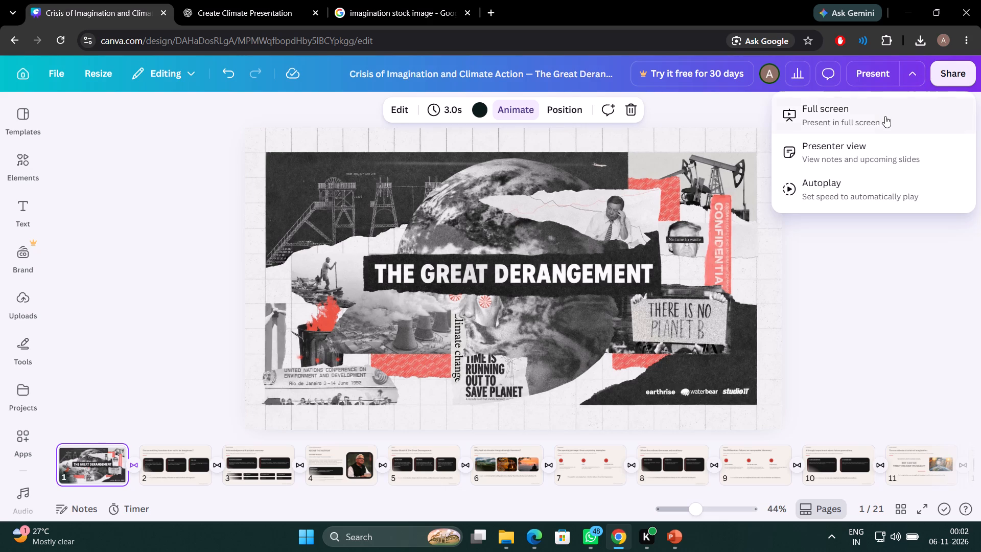
{"action": "left_click", "coordinate": [879, 121]}
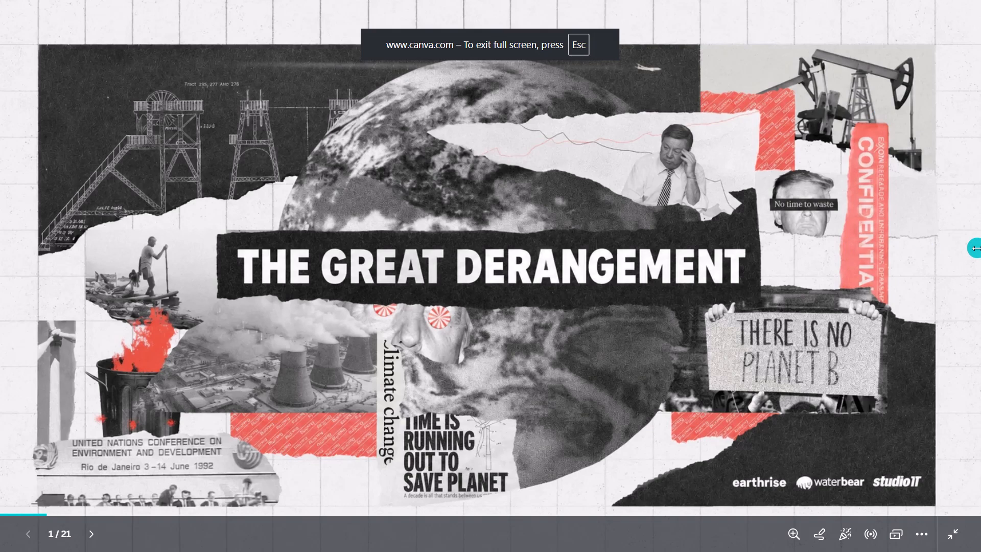
Play the full-screen presentation from the cover through to the core thesis slide, checking each slide's layout and animations.
{"action": "left_click", "coordinate": [977, 248]}
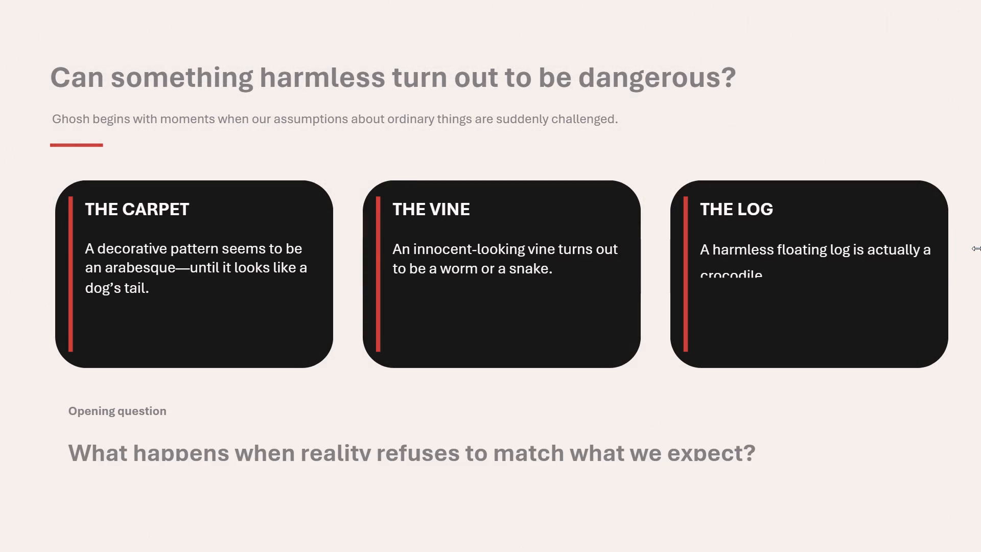
{"action": "left_click", "coordinate": [977, 248]}
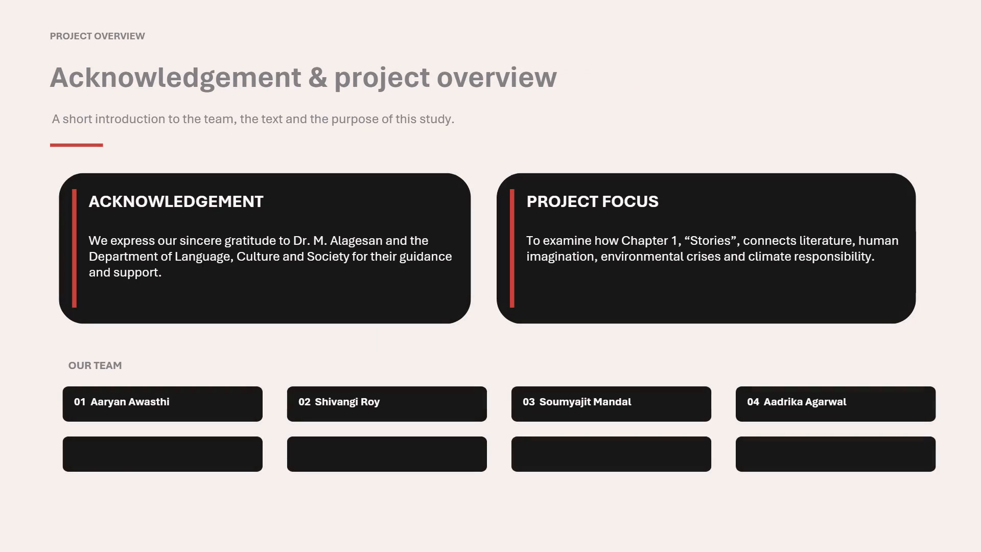
{"action": "key", "text": "Right"}
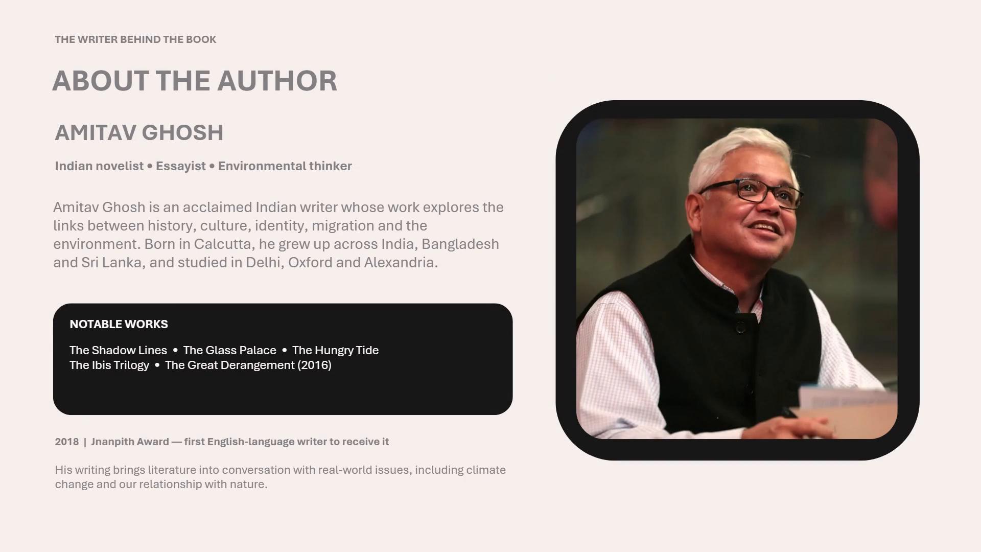
{"action": "key", "text": "Right"}
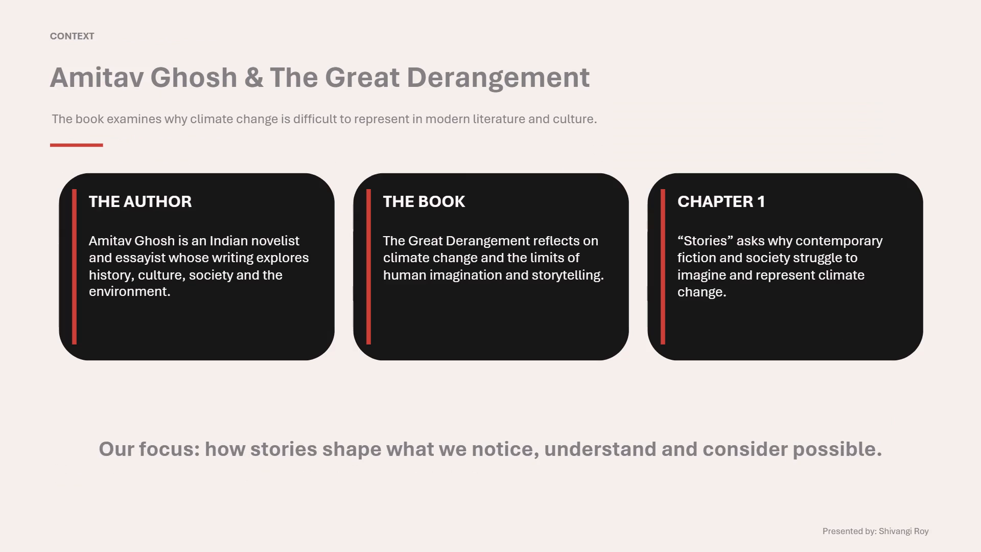
{"action": "key", "text": "Right"}
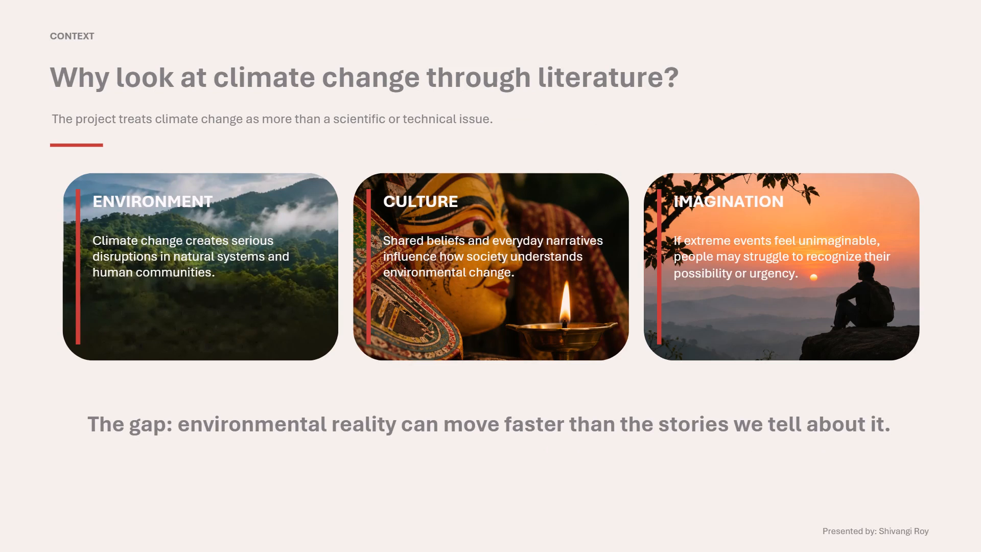
{"action": "key", "text": "Right"}
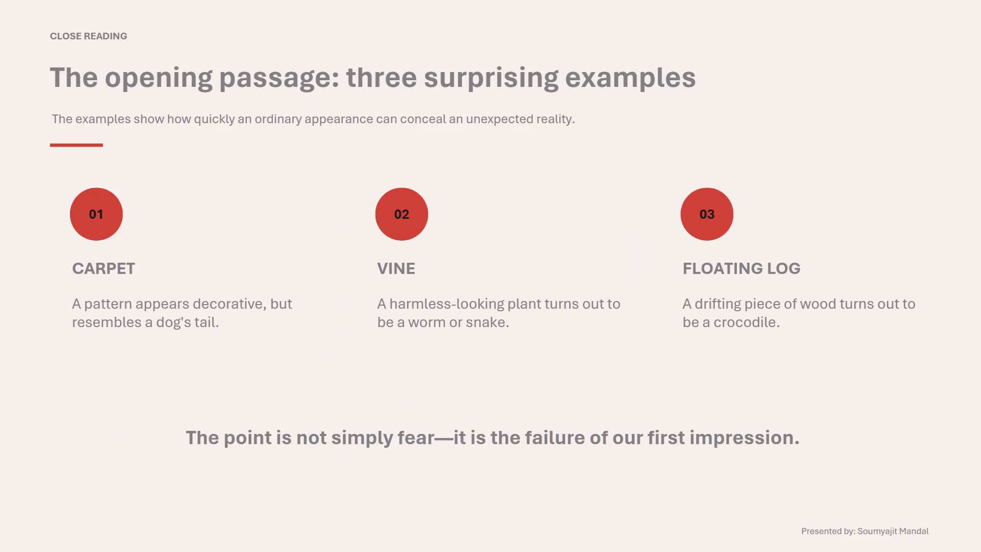
{"action": "key", "text": "Right"}
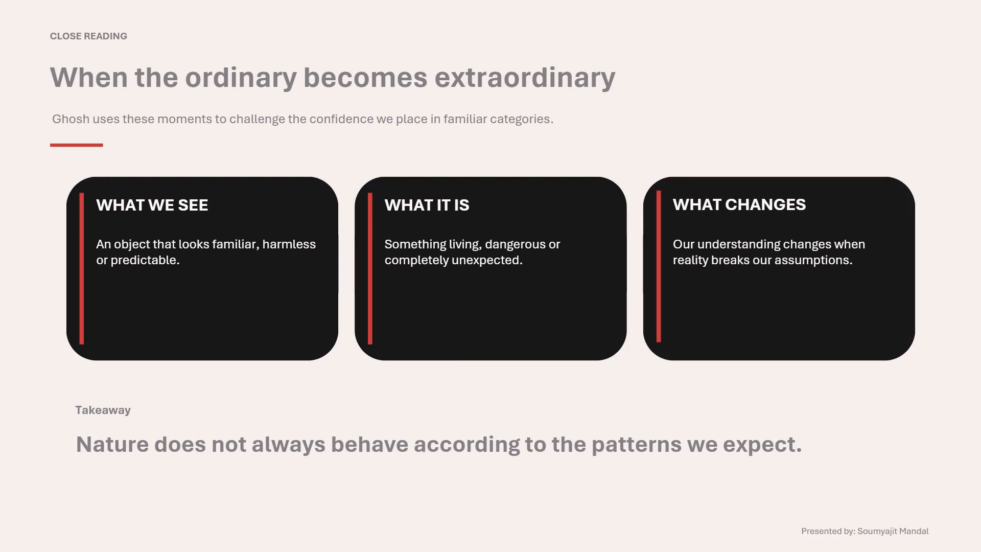
{"action": "key", "text": "Right"}
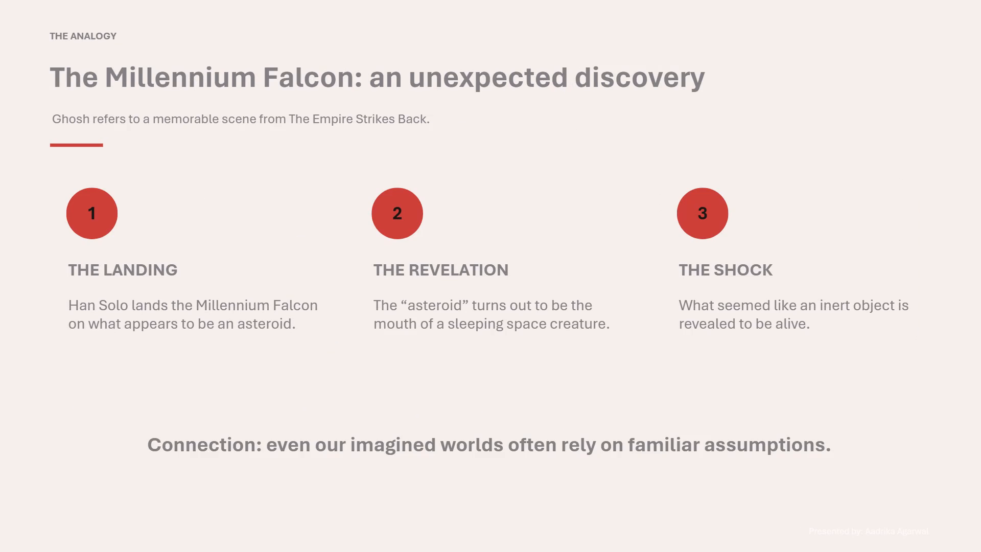
{"action": "key", "text": "Right"}
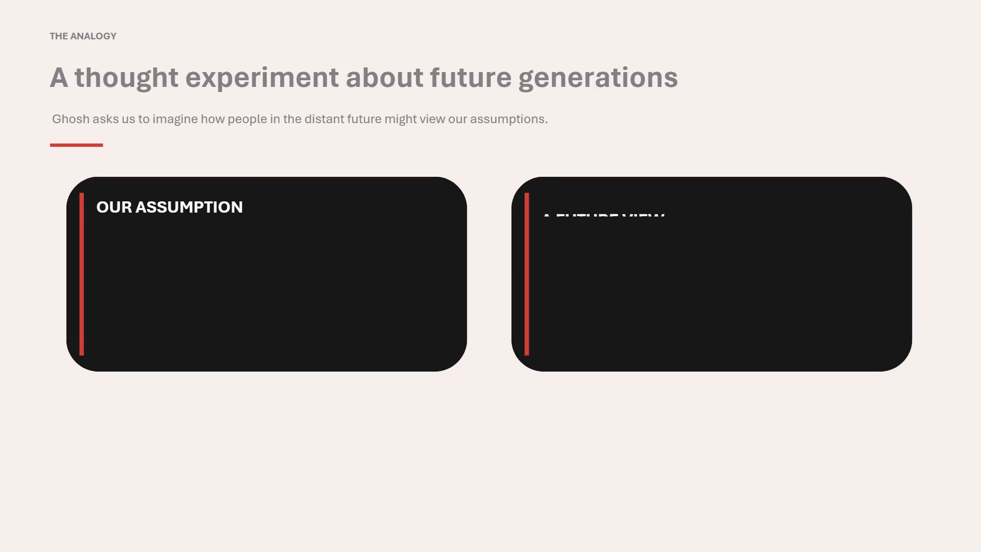
{"action": "key", "text": "Right"}
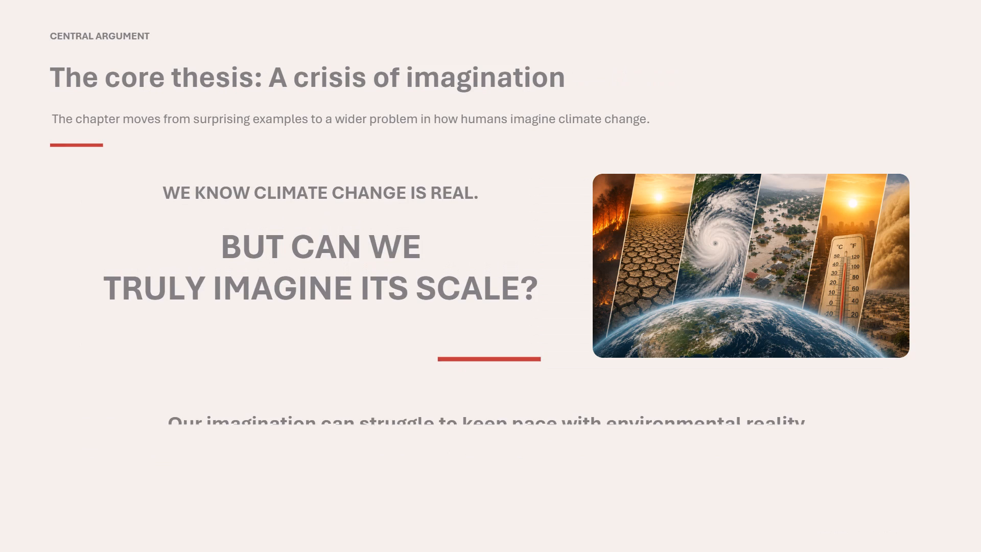
Continue the presentation from Probability vs. improbability through to Webliography, checking layout and animations, and exit full screen.
{"action": "key", "text": "Right"}
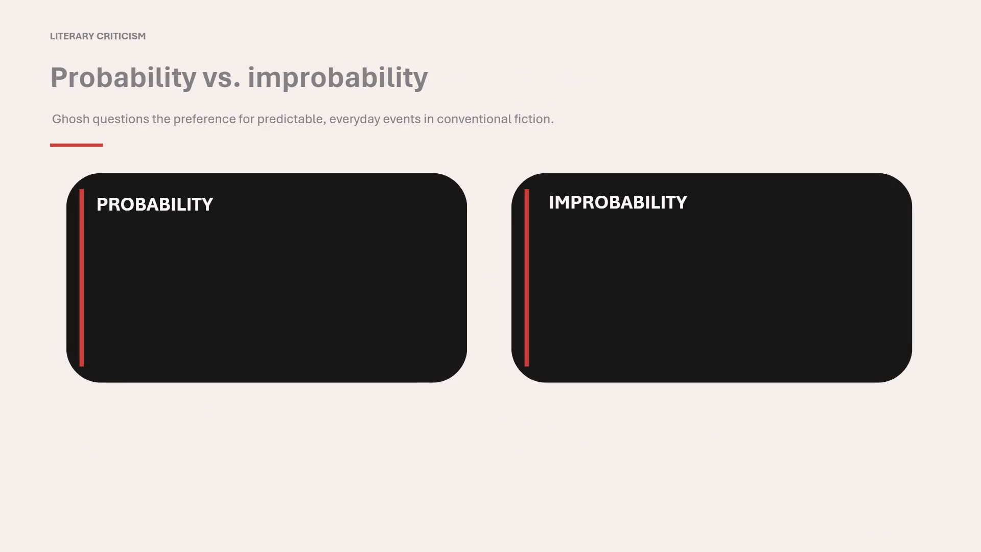
{"action": "key", "text": "Right"}
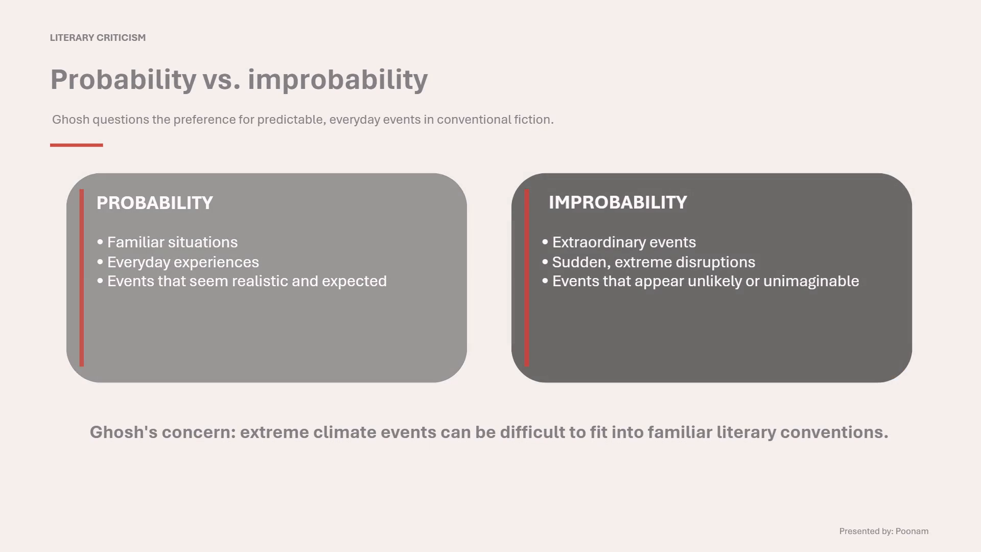
{"action": "key", "text": "Right"}
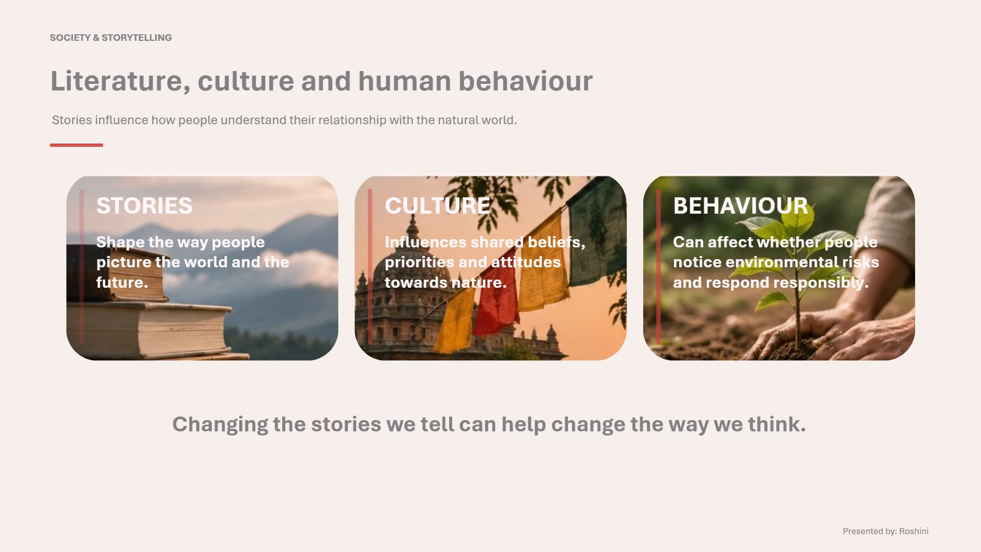
{"action": "key", "text": "Right"}
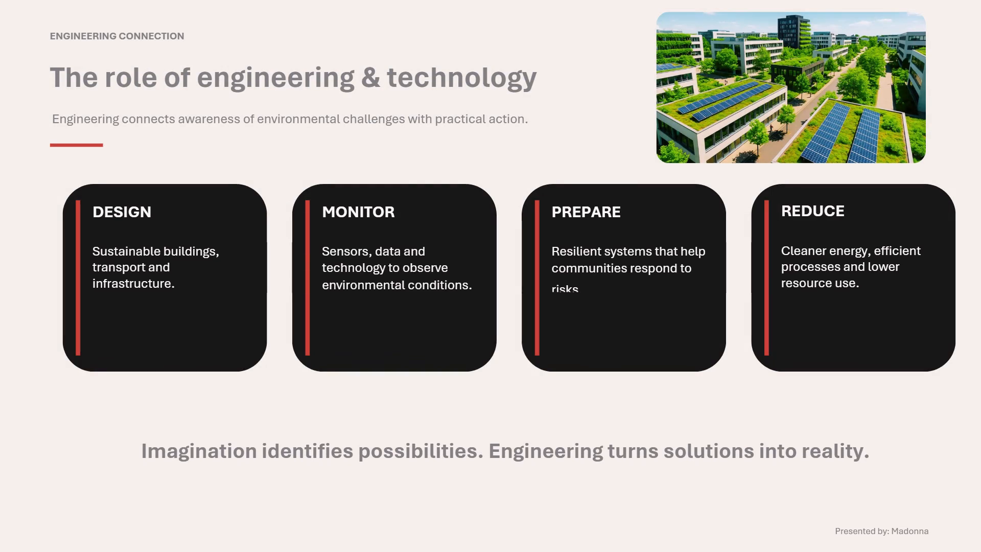
{"action": "key", "text": "Right"}
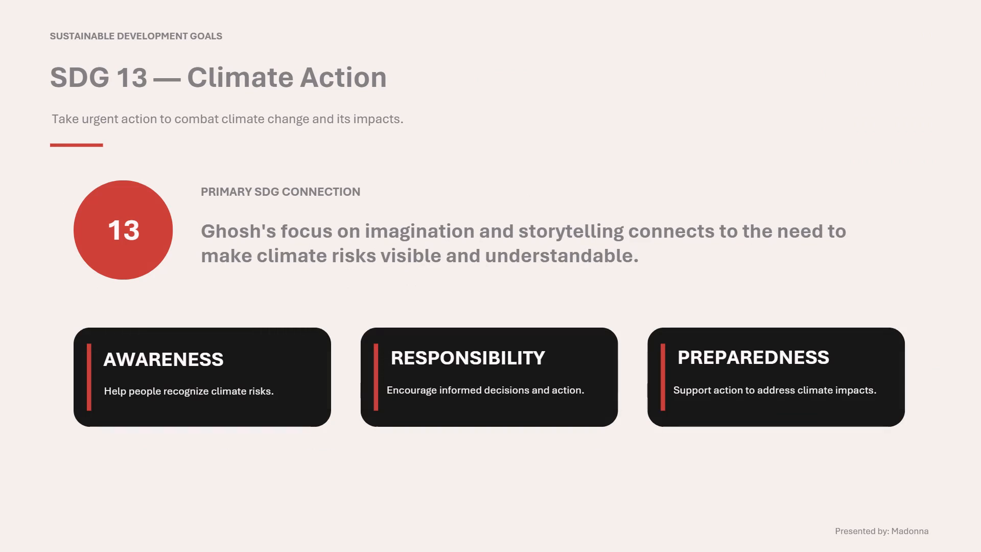
{"action": "key", "text": "Right"}
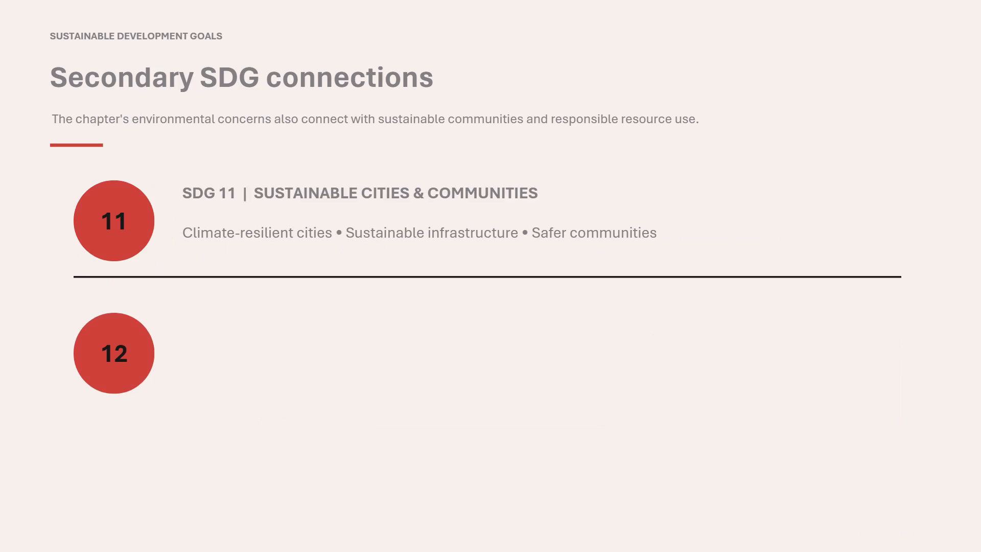
{"action": "key", "text": "Right"}
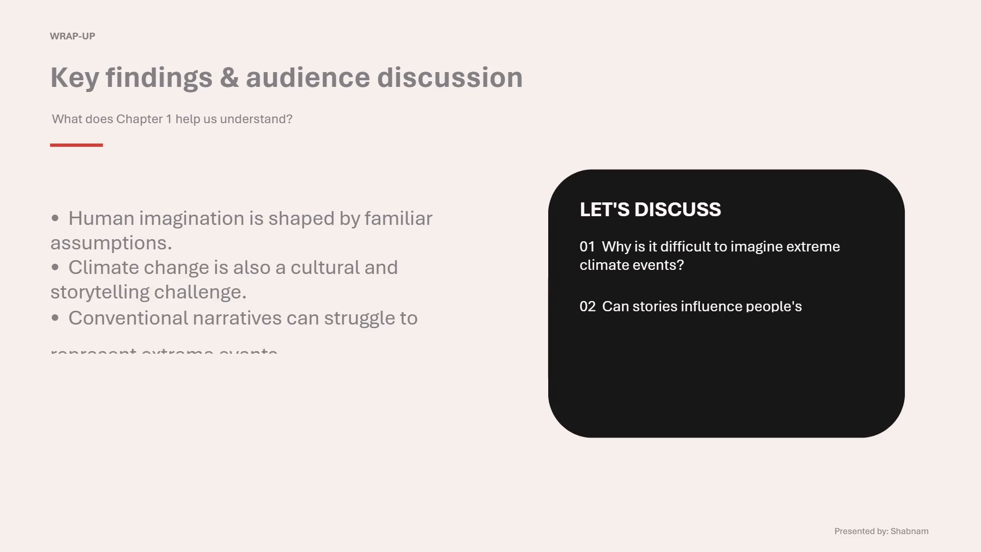
{"action": "key", "text": "Right"}
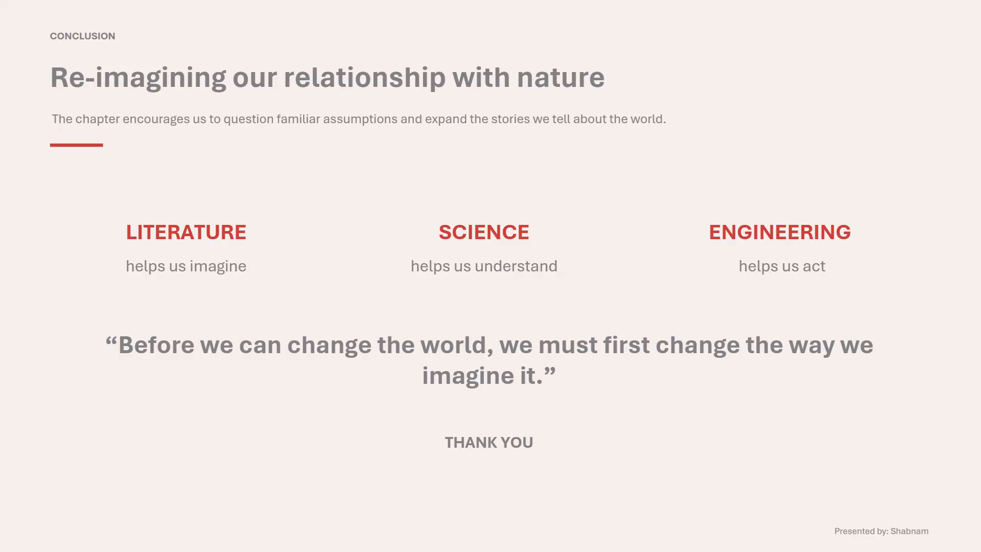
{"action": "key", "text": "Right"}
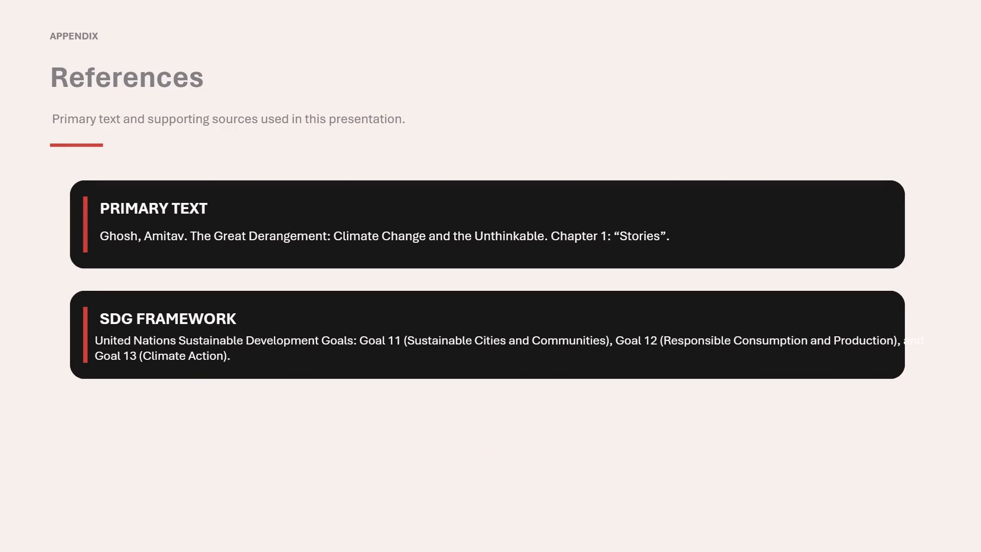
{"action": "key", "text": "Right"}
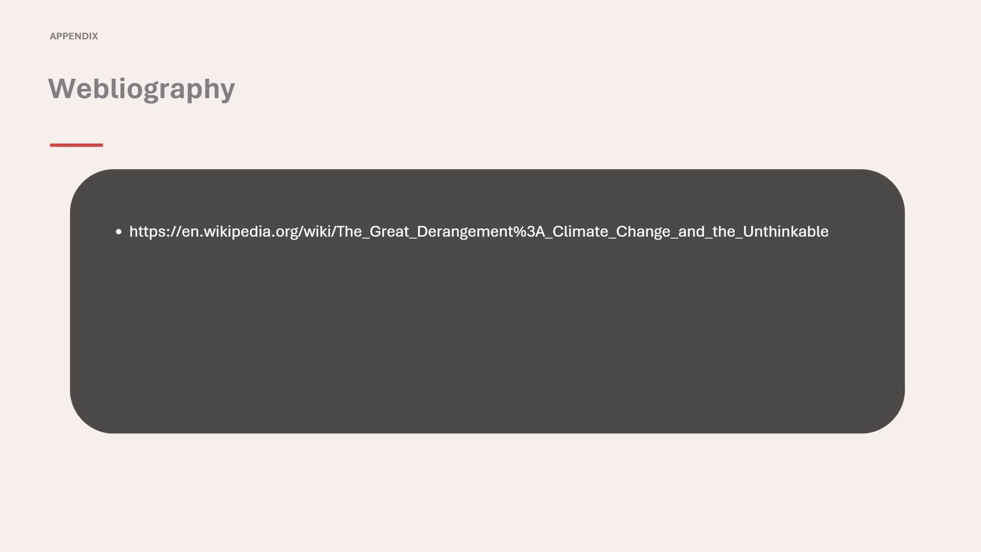
{"action": "key", "text": "Right"}
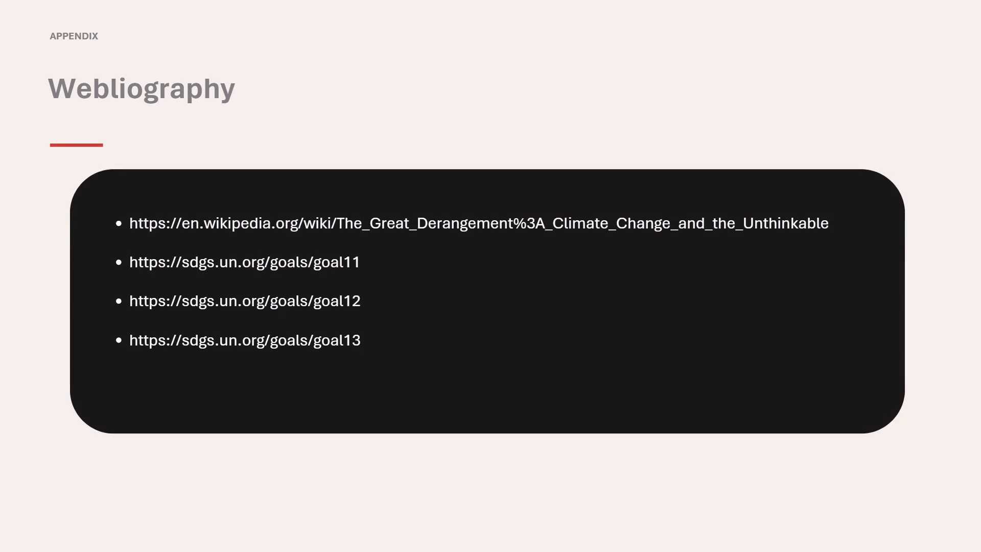
{"action": "key", "text": "Escape"}
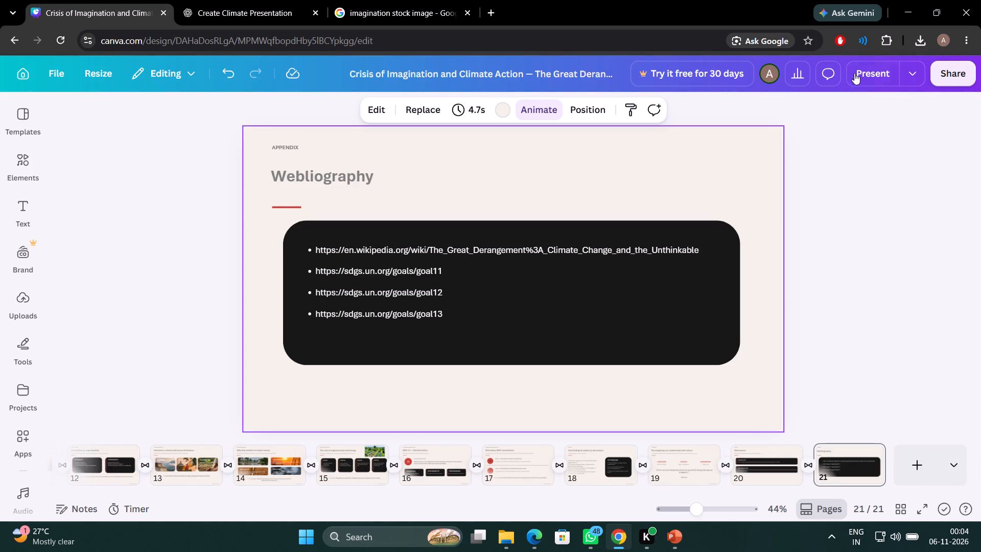
Open the choice of presentation modes for the design.
{"action": "left_click", "coordinate": [907, 78]}
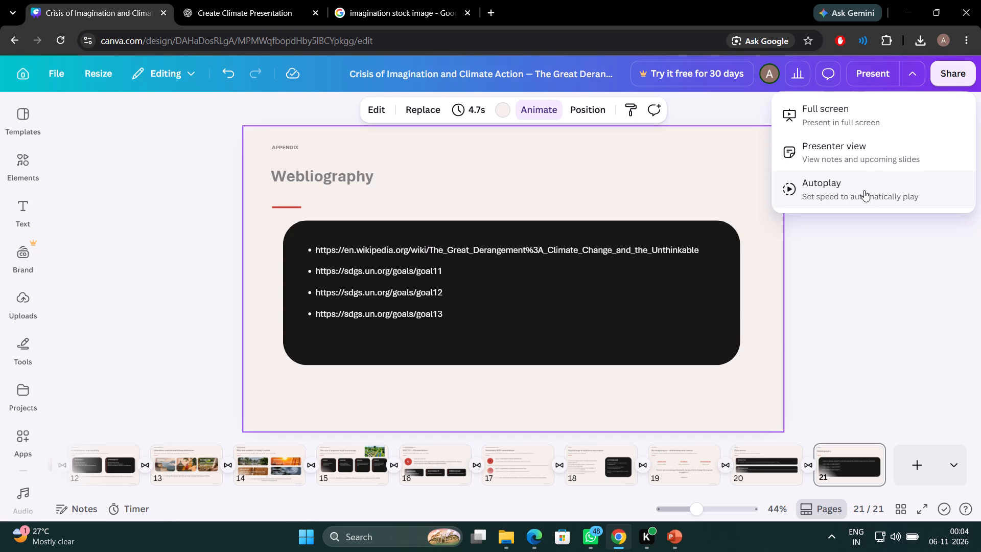
Set the design's sharing access level to Anyone with the link and copy the share link.
{"action": "left_click", "coordinate": [854, 308]}
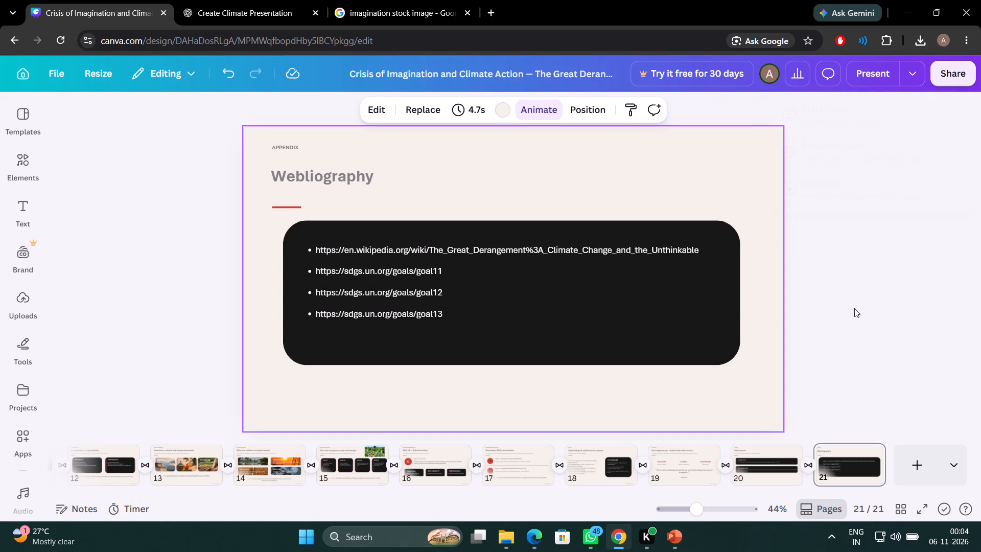
{"action": "left_click", "coordinate": [947, 70]}
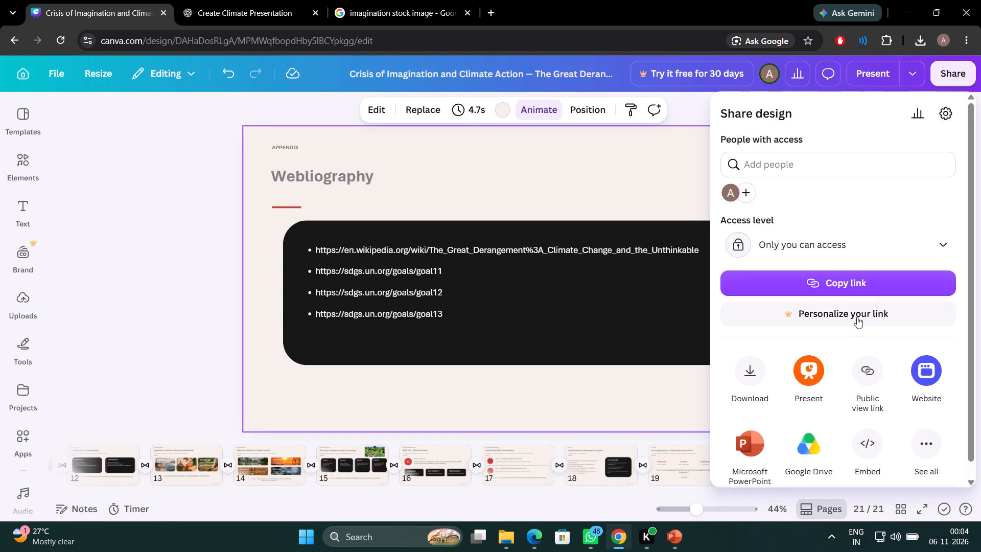
{"action": "left_click", "coordinate": [879, 244]}
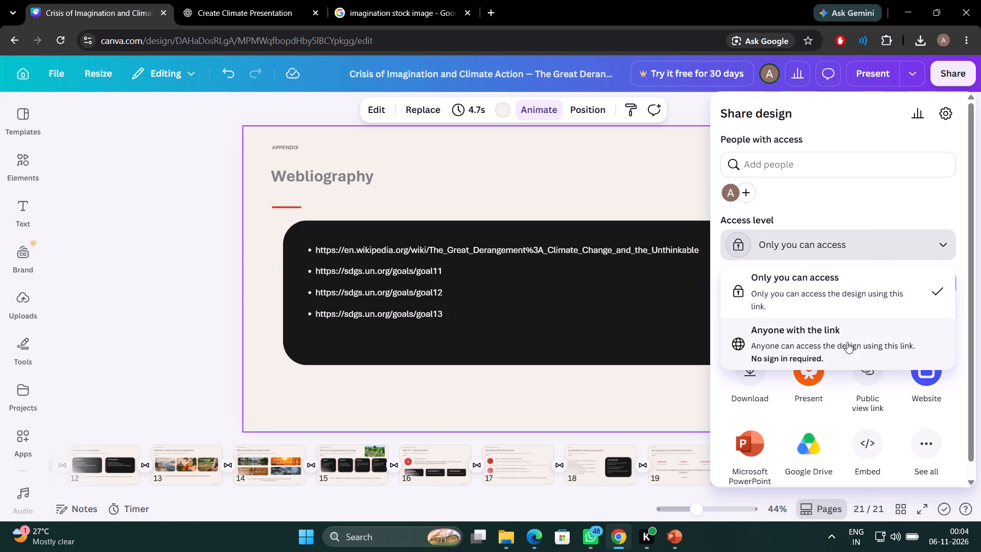
{"action": "left_click", "coordinate": [847, 342]}
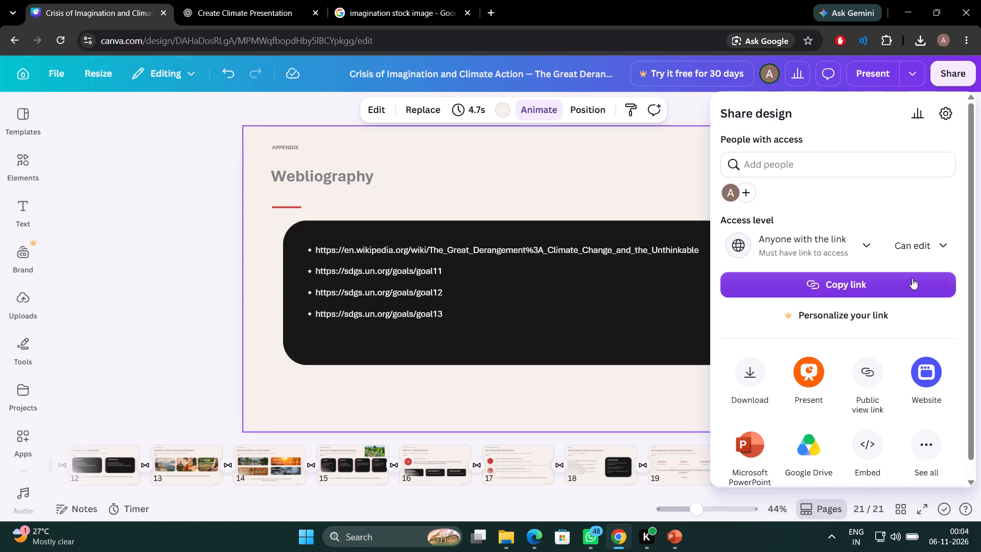
{"action": "left_click", "coordinate": [912, 279]}
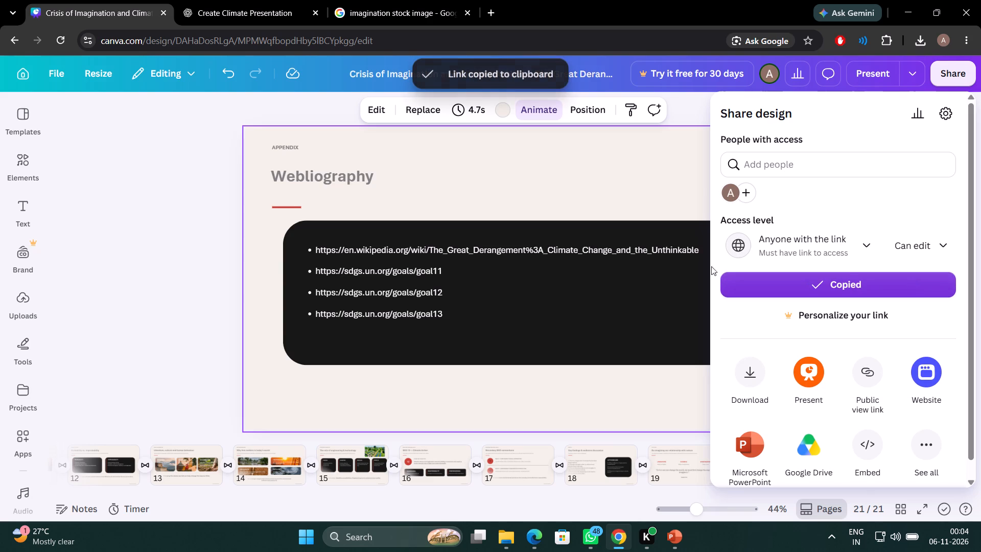
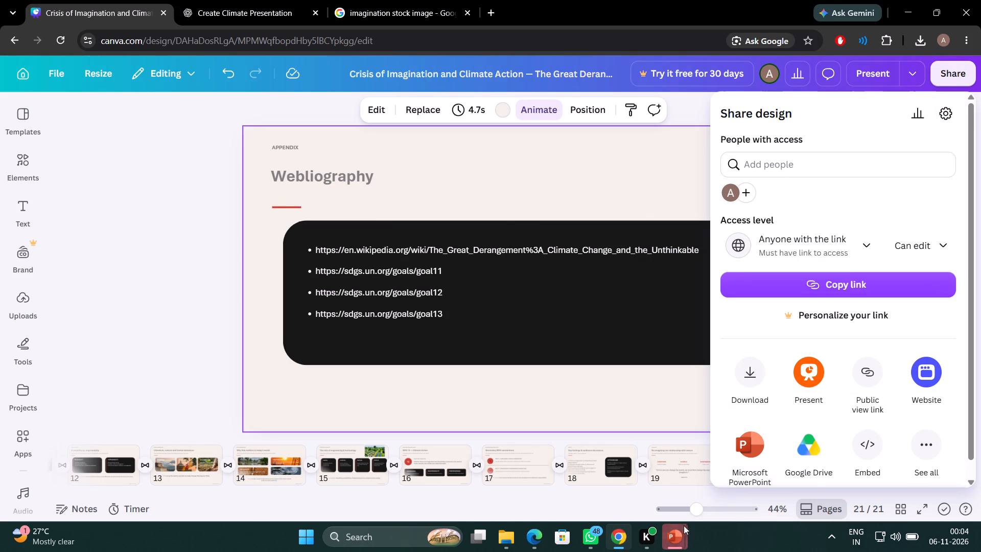
{"action": "left_click", "coordinate": [655, 430]}
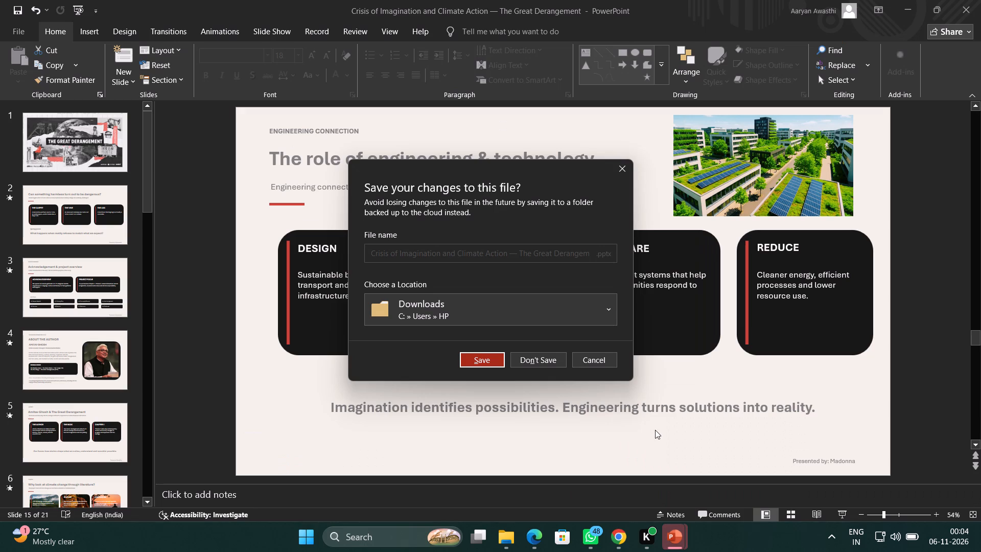
Close both open PowerPoint presentations, discarding the unsaved changes to "Crisis of Imagination and Climate Action — The Great Derangement".
{"action": "left_click", "coordinate": [525, 355]}
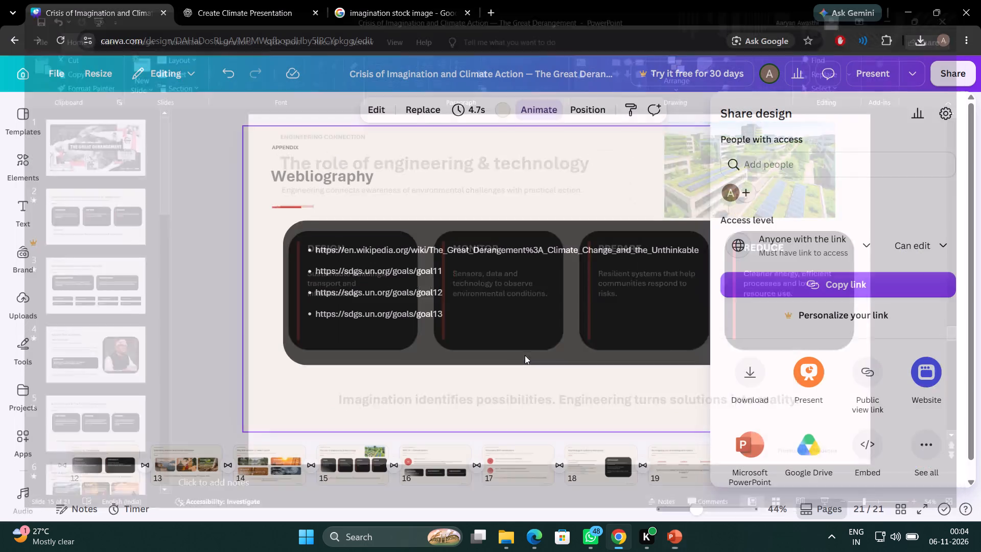
{"action": "left_click", "coordinate": [679, 538]}
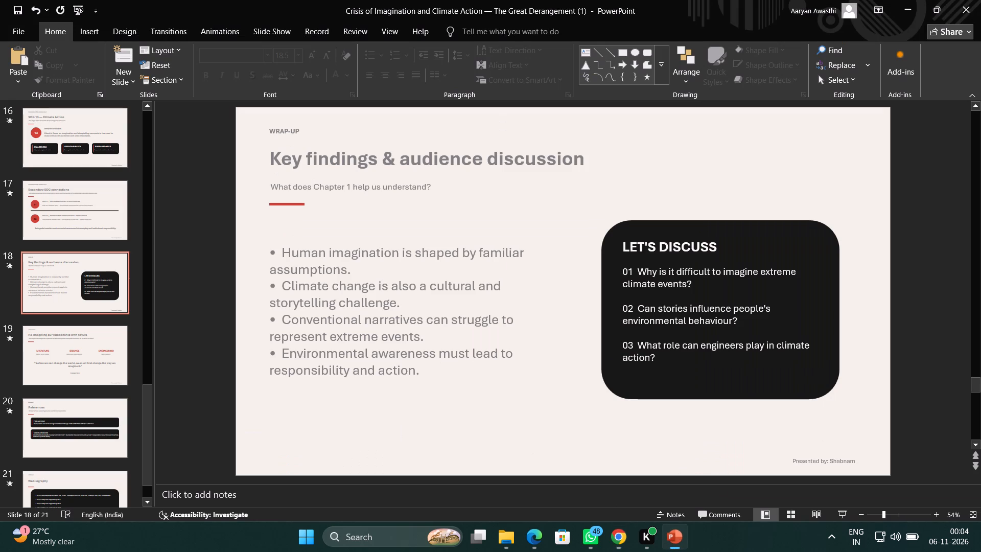
{"action": "left_click", "coordinate": [980, 0]}
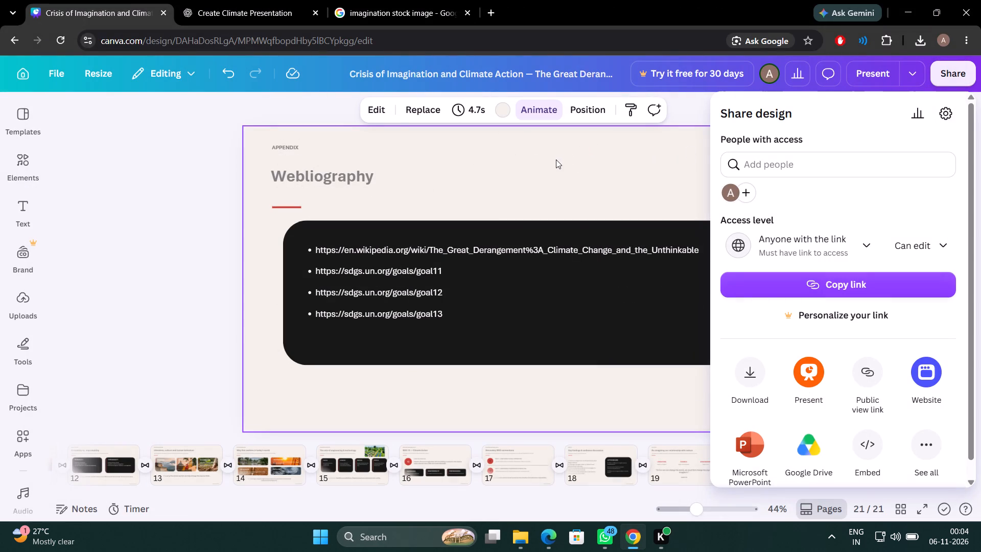
Dismiss the Canva sharing options and close the Canva, ChatGPT and image search pages in Chrome, keeping only a new blank tab.
{"action": "left_click", "coordinate": [229, 112]}
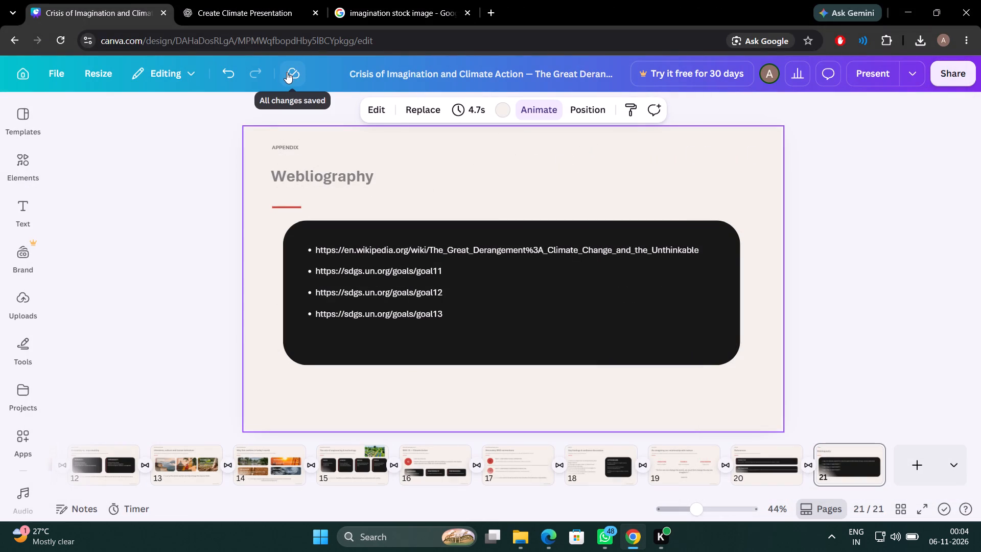
{"action": "left_click", "coordinate": [159, 8]}
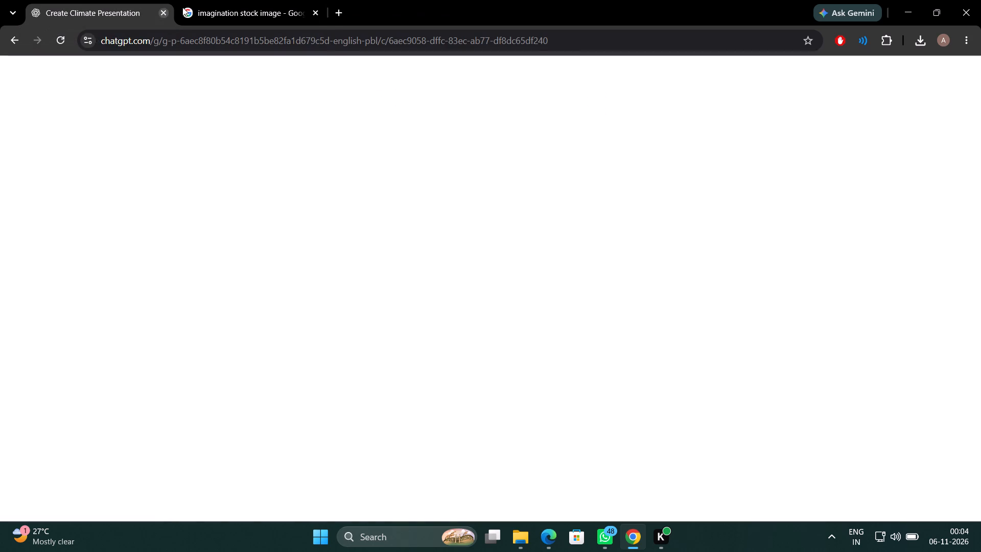
{"action": "left_click", "coordinate": [343, 16]}
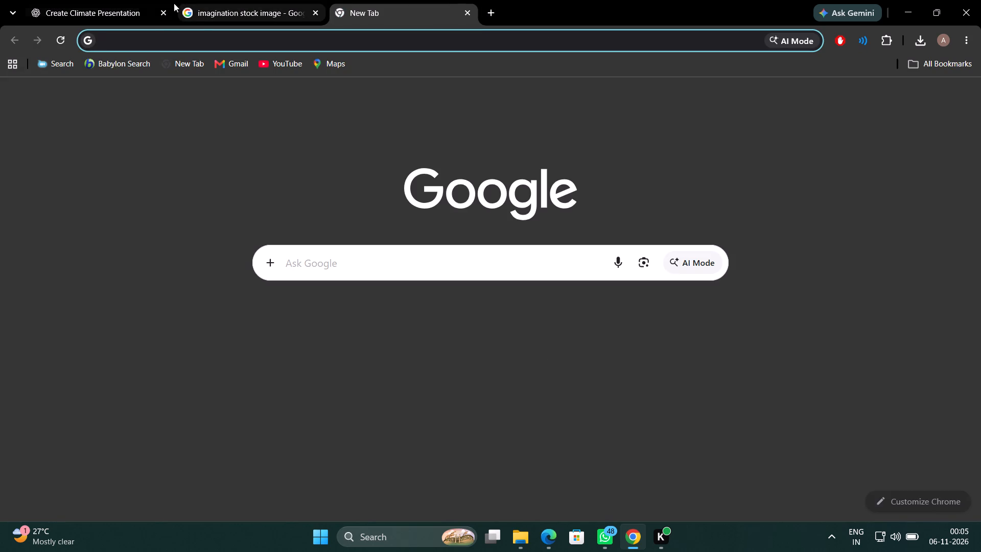
{"action": "left_click", "coordinate": [162, 11]}
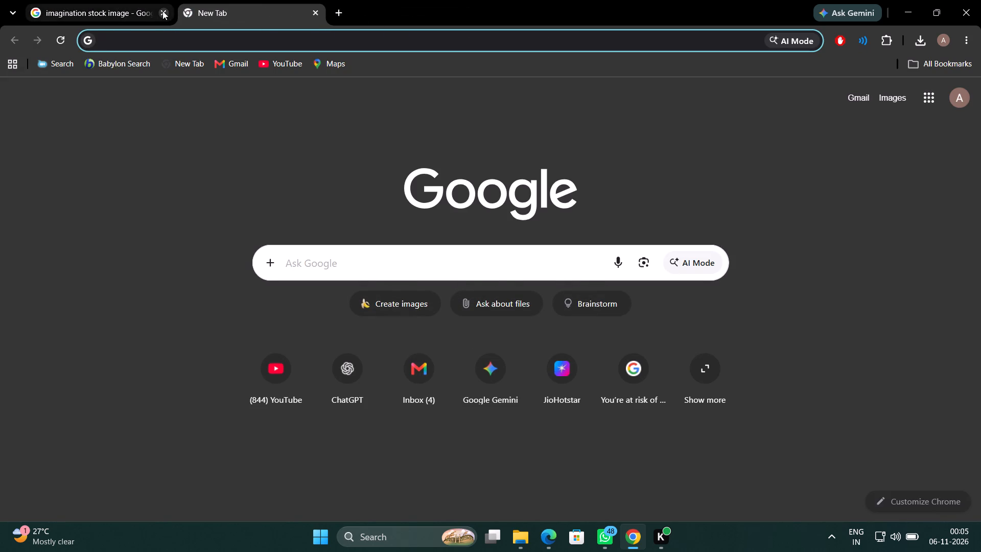
{"action": "left_click", "coordinate": [162, 11]}
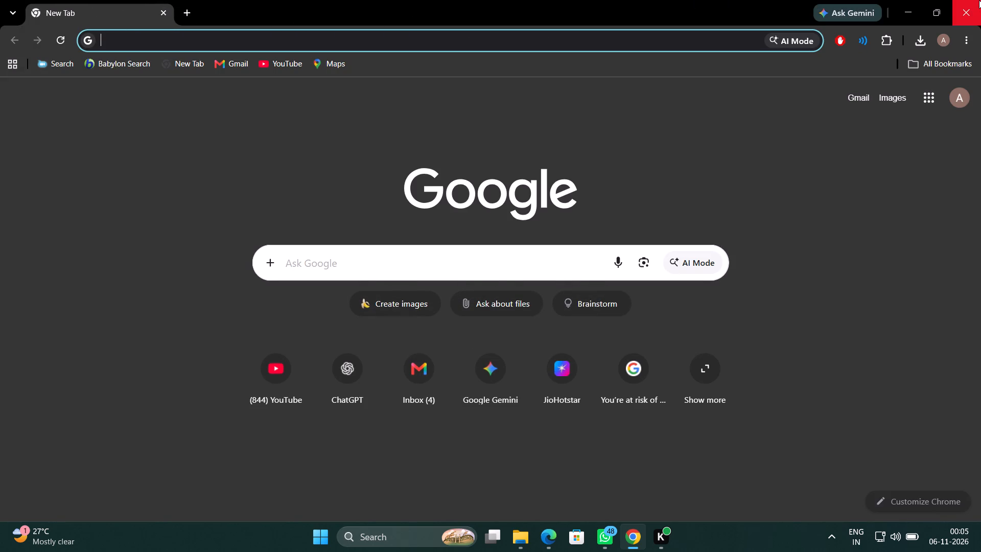
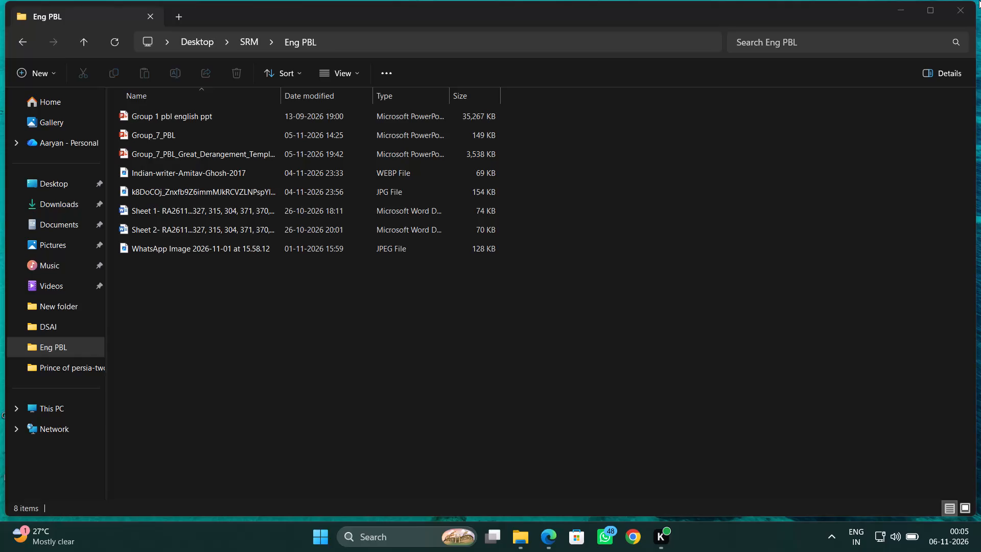
Maximize the Eng PBL folder window in File Explorer.
{"action": "left_click", "coordinate": [938, 13]}
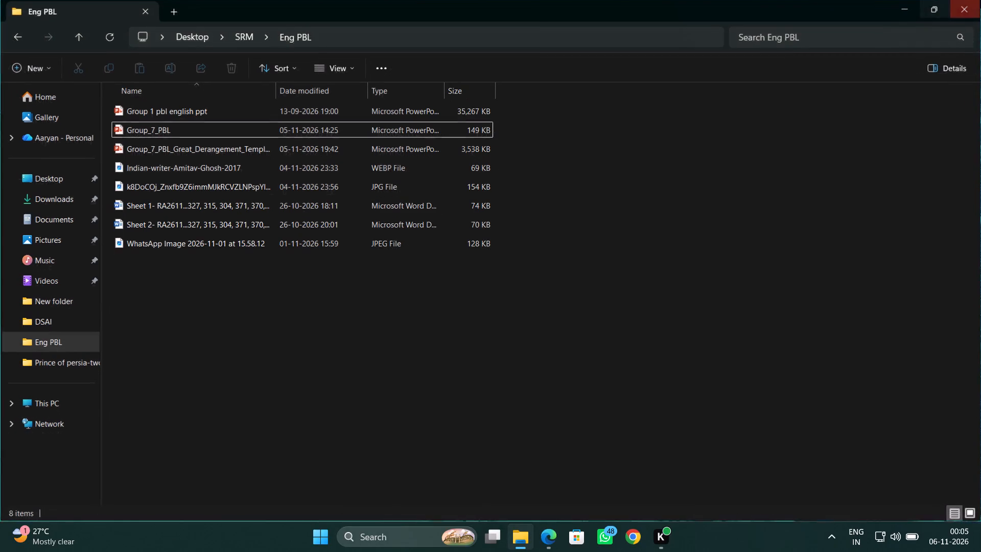